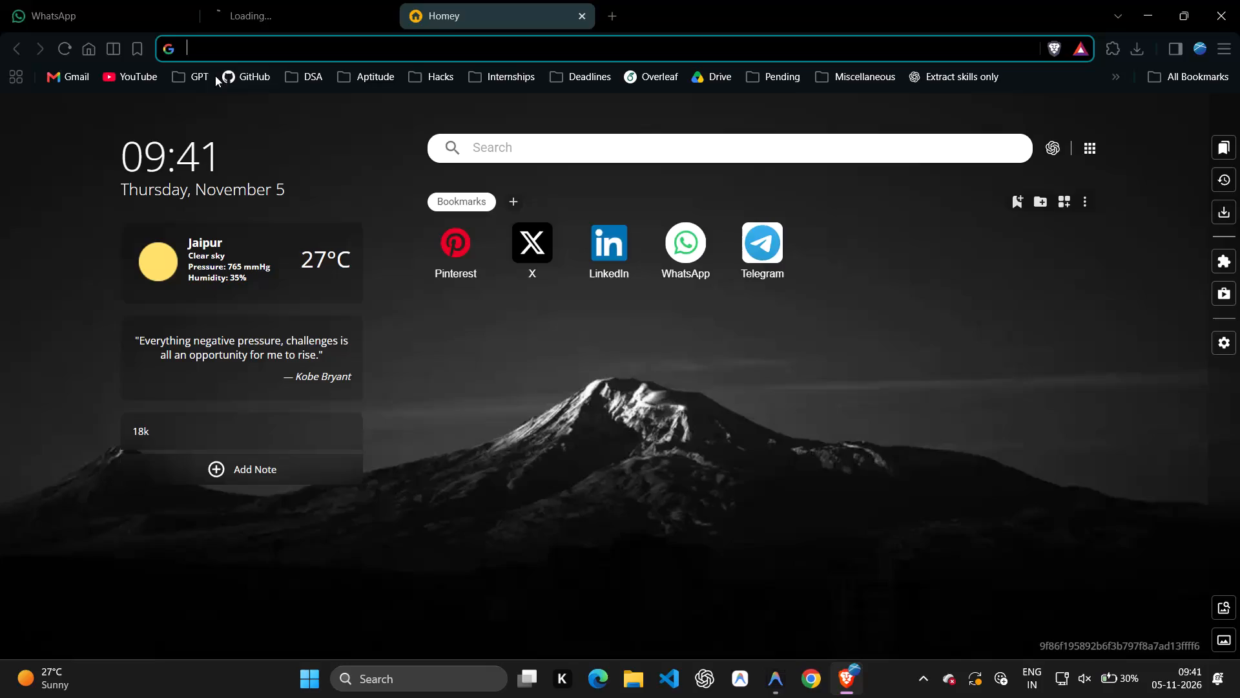
# Open ChatGPT from the GPT bookmarks and switch to the Tandem_Research_Deck.pptx design.
pyautogui.click(186, 81)
pyautogui.click(220, 111)
pyautogui.click(329, 0)
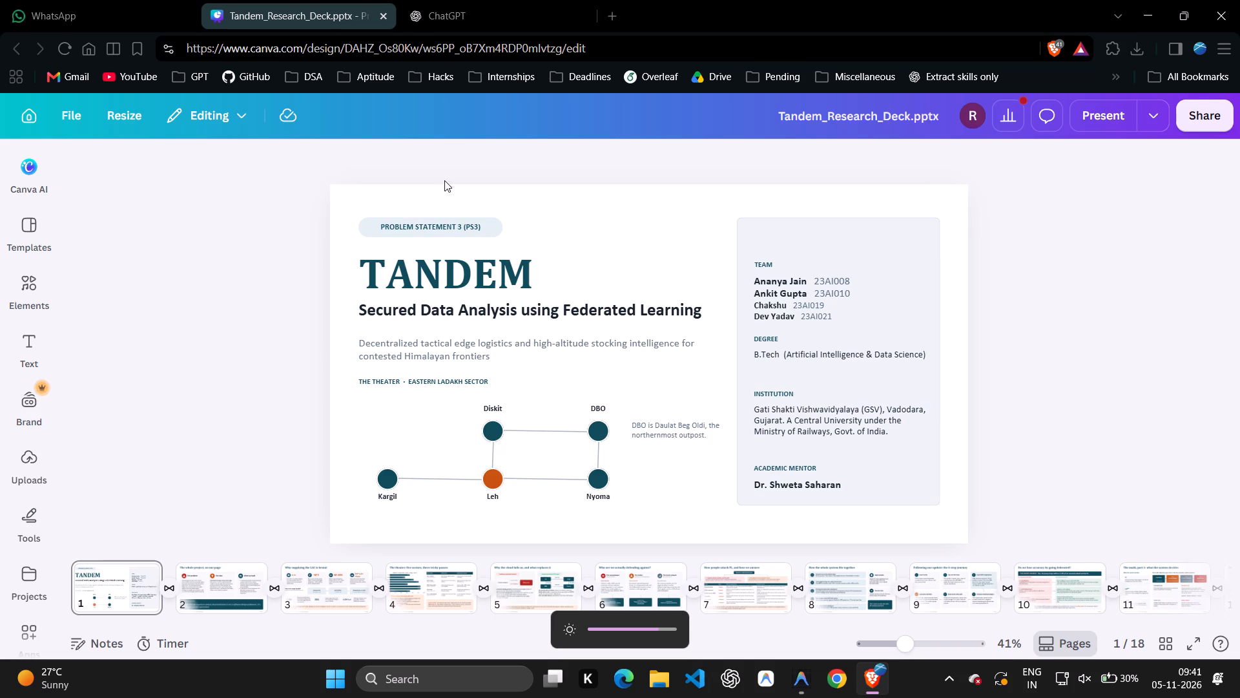
# Delete the "PROBLEM STATEMENT 3 (PS3)" text and its pale rounded background shape from slide 1.
pyautogui.click(449, 226)
pyautogui.press('Delete')
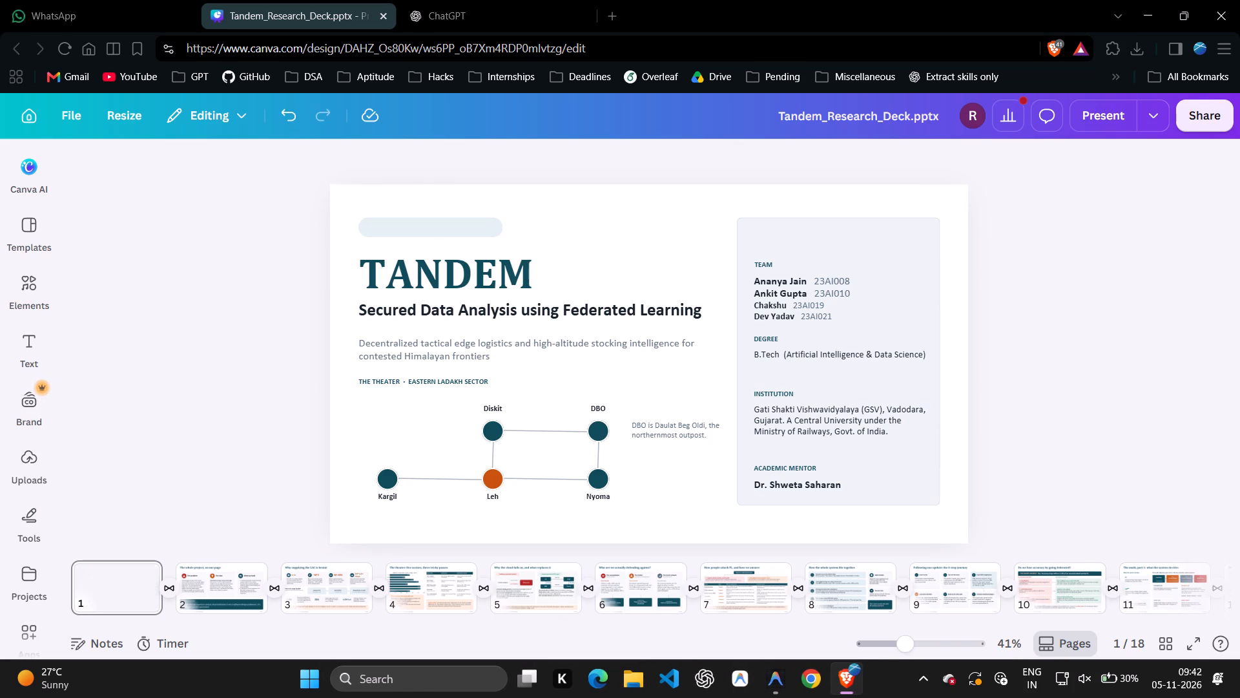
pyautogui.press('Delete')
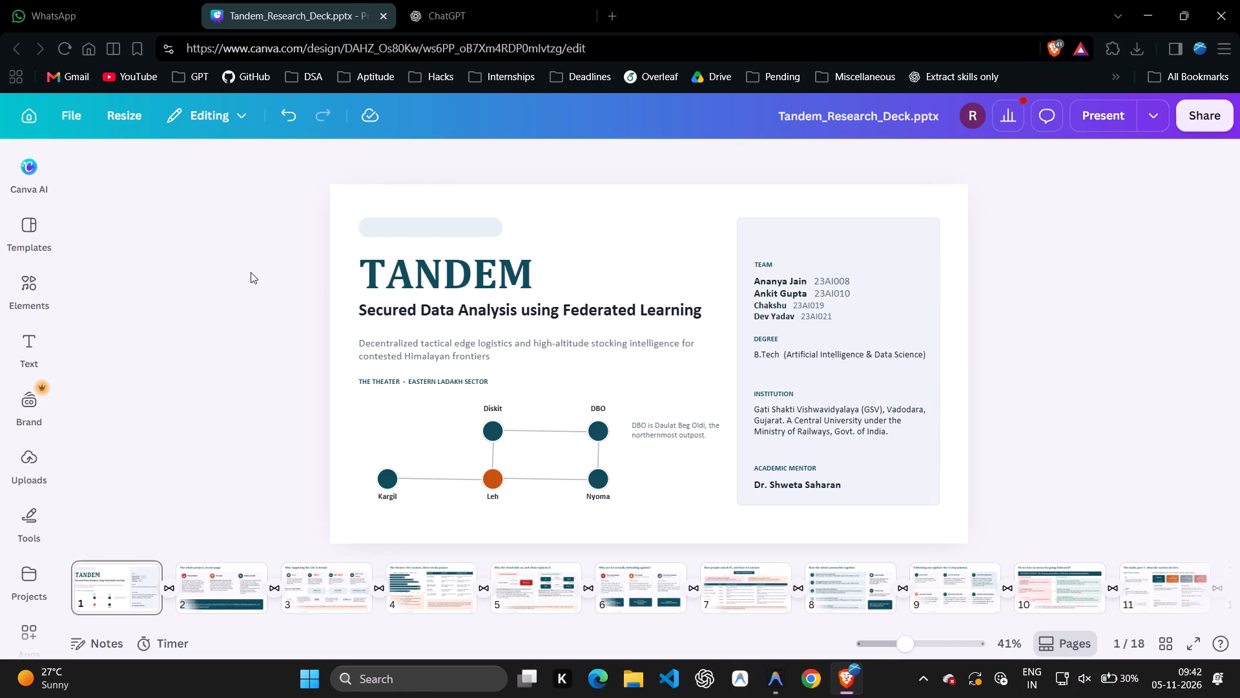
pyautogui.click(251, 272)
pyautogui.scroll(-1, 251, 272)
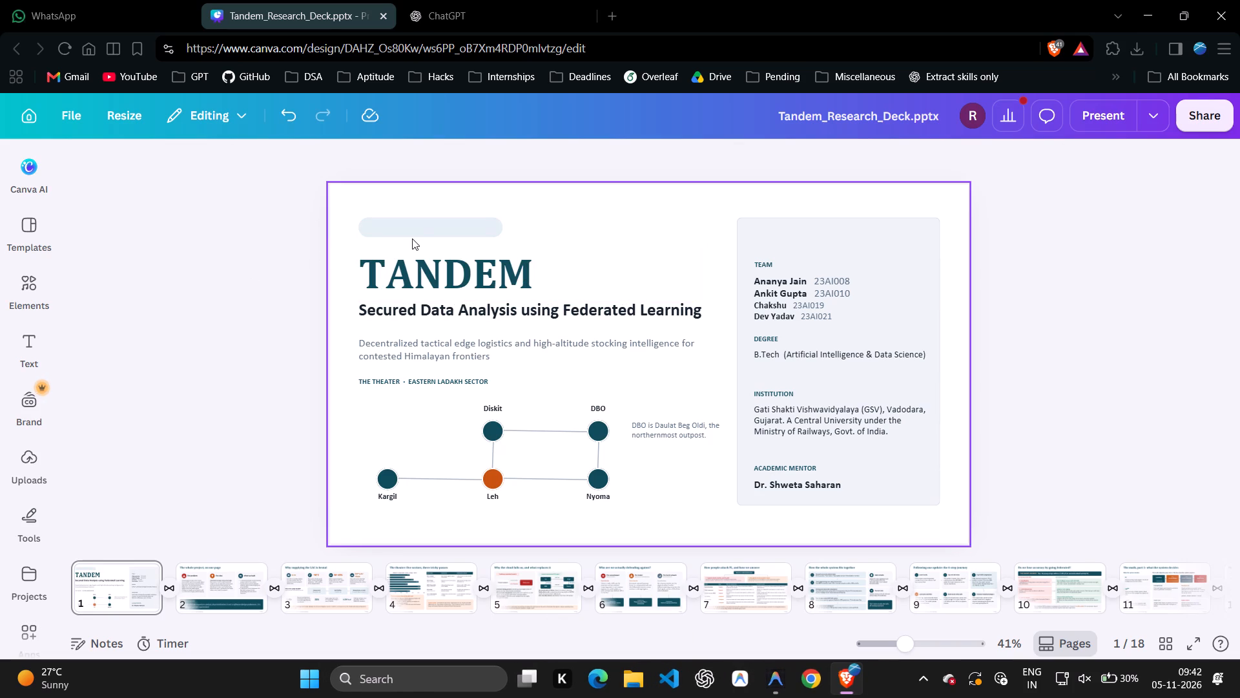
pyautogui.click(412, 238)
pyautogui.click(418, 232)
pyautogui.press('Delete')
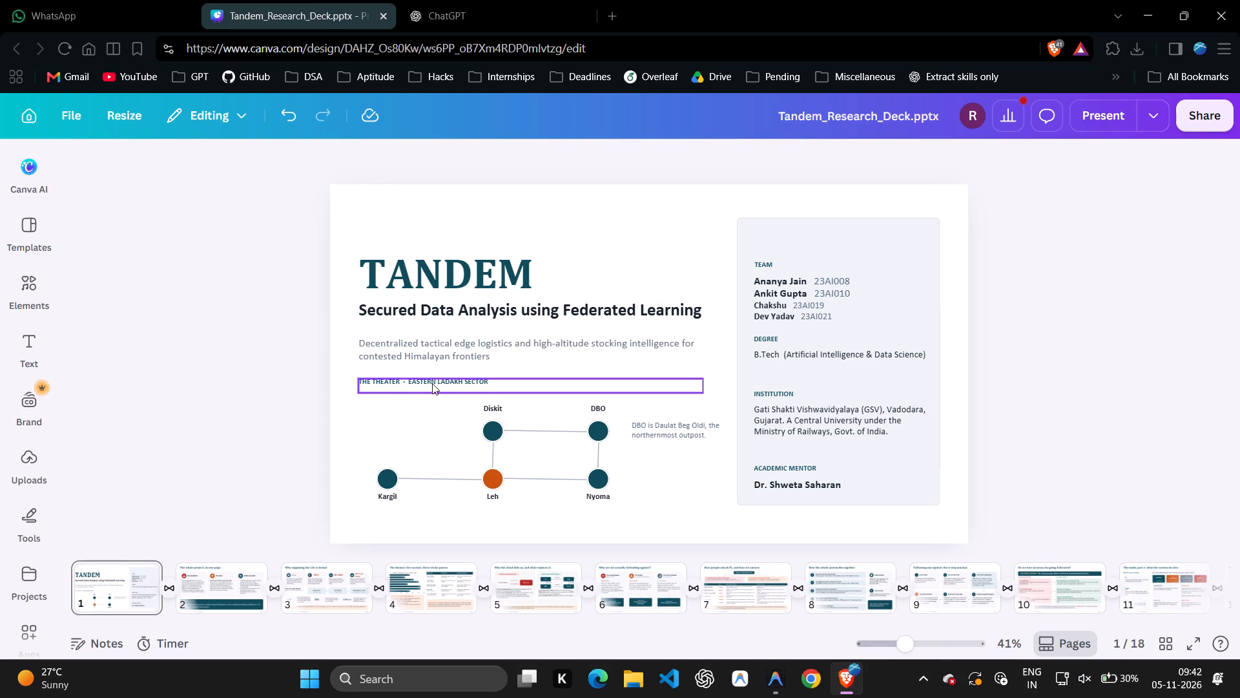
# Change the "THE THEATER · EASTERN LADAKH SECTOR" label above the map diagram to "THE EASTERN LADAKH SECTOR".
pyautogui.click(403, 388)
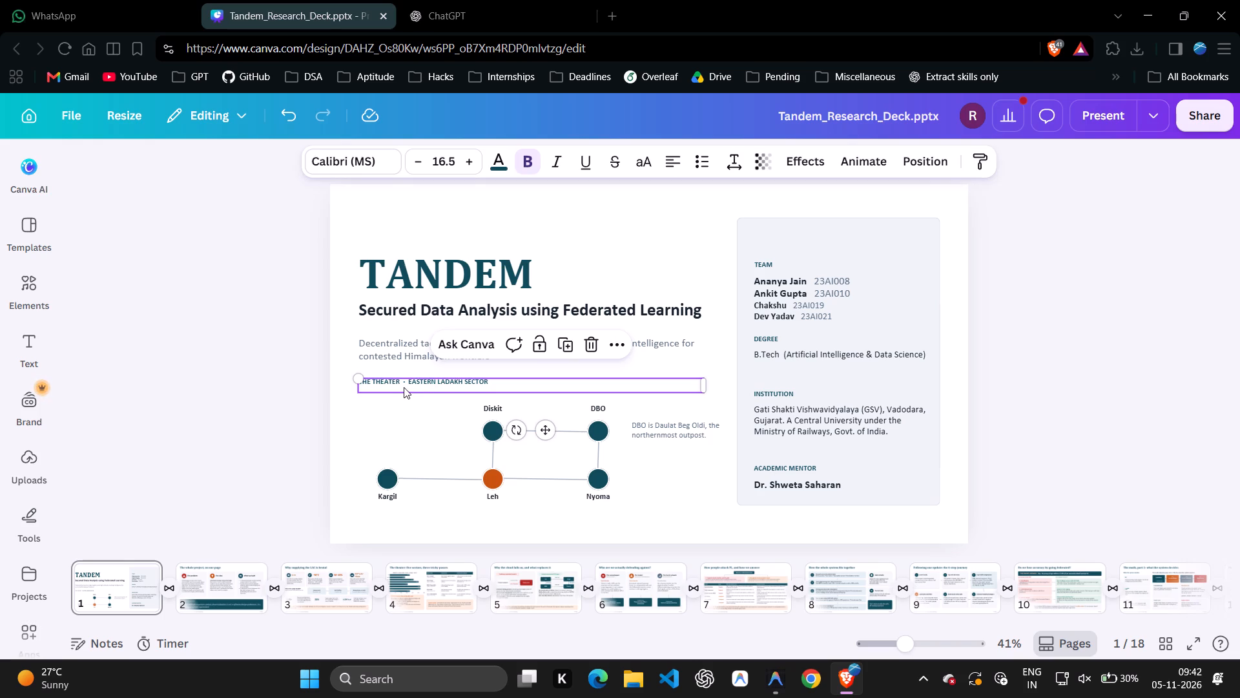
pyautogui.doubleClick(409, 376)
pyautogui.doubleClick(409, 379)
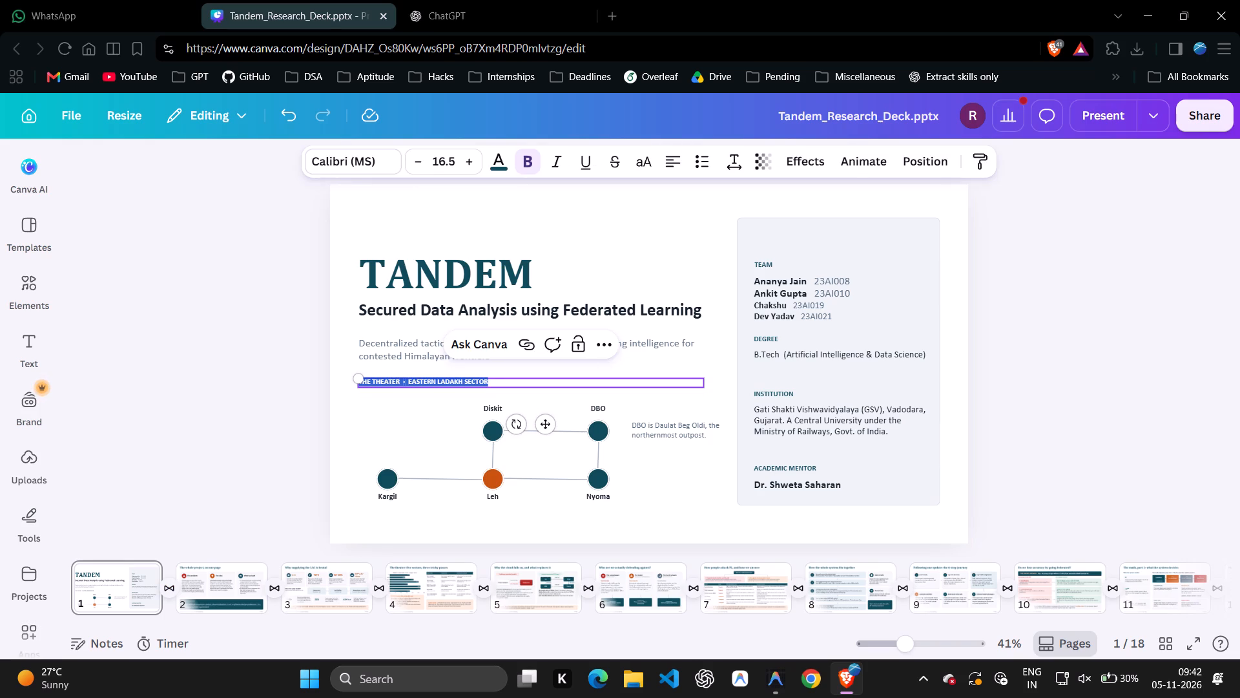
pyautogui.click(409, 379)
pyautogui.press('BackSpace')
pyautogui.press('BackSpace')
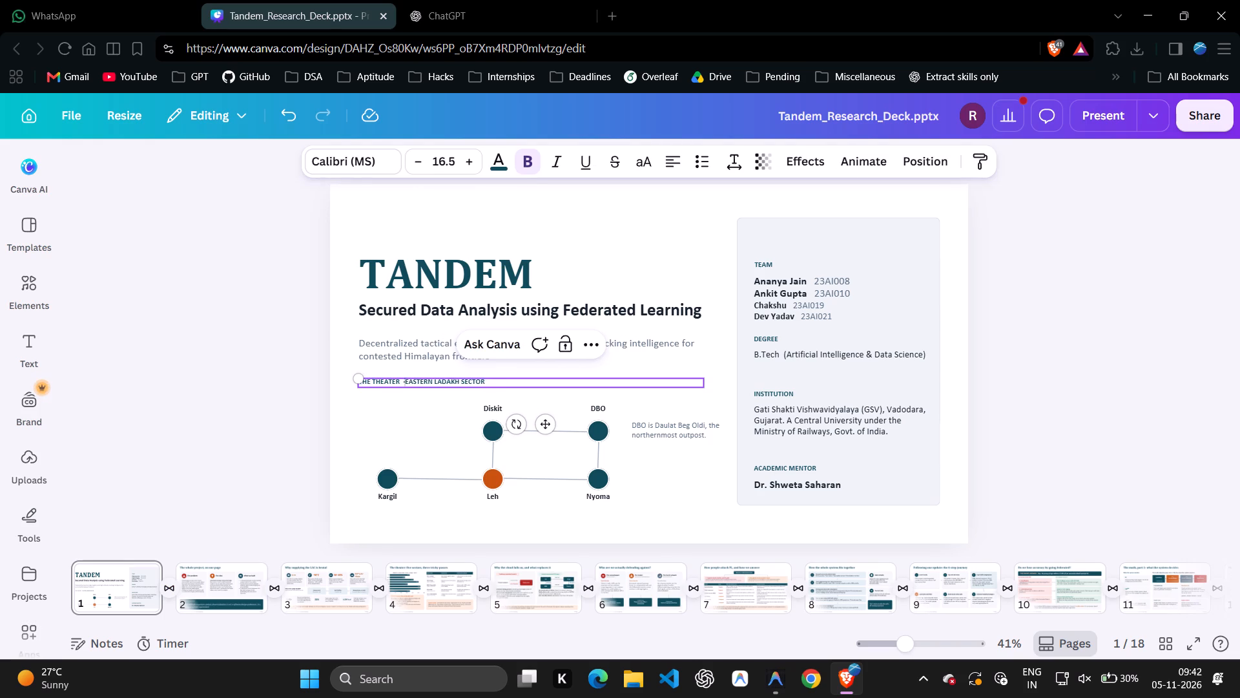
pyautogui.press('BackSpace')
pyautogui.press('BackSpace')
pyautogui.press('BackSpace')
pyautogui.press('BackSpace')
pyautogui.press('BackSpace')
pyautogui.press('BackSpace')
pyautogui.press('BackSpace')
pyautogui.press('BackSpace')
pyautogui.press('BackSpace')
pyautogui.press('BackSpace')
pyautogui.press('BackSpace')
pyautogui.press('space')
pyautogui.click(171, 369)
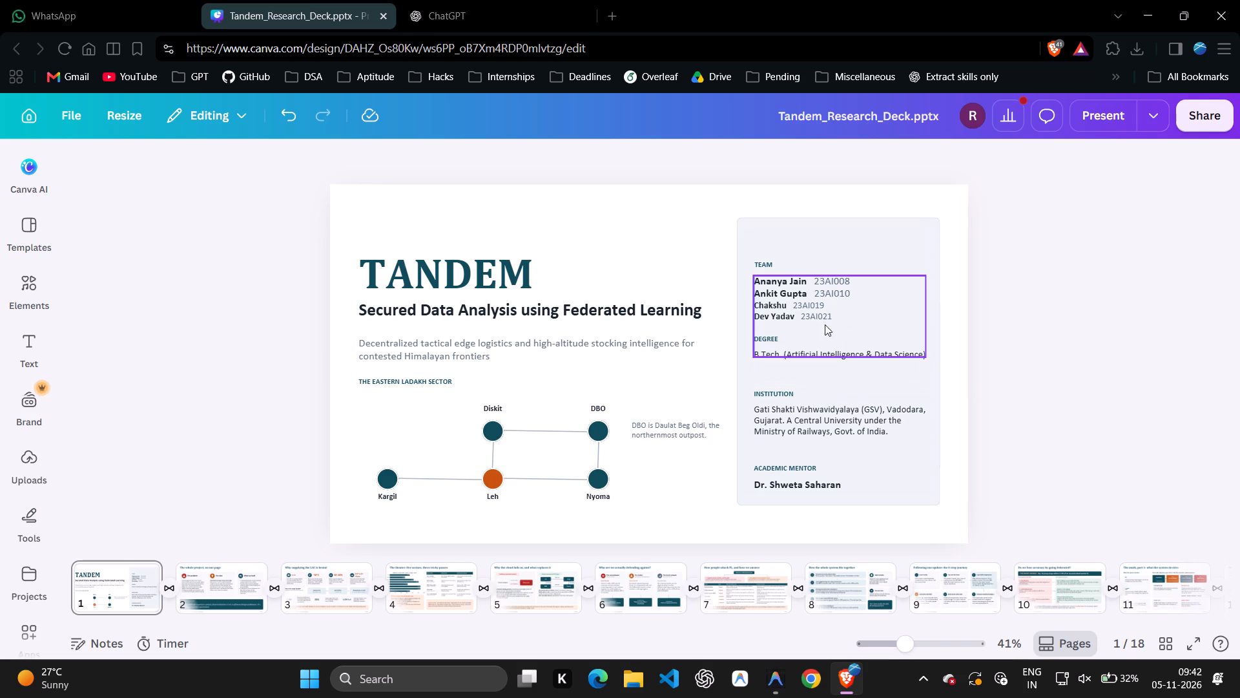
# Add the missing surname after the third team member's first name in the slide 1 team list.
pyautogui.click(801, 299)
pyautogui.doubleClick(796, 305)
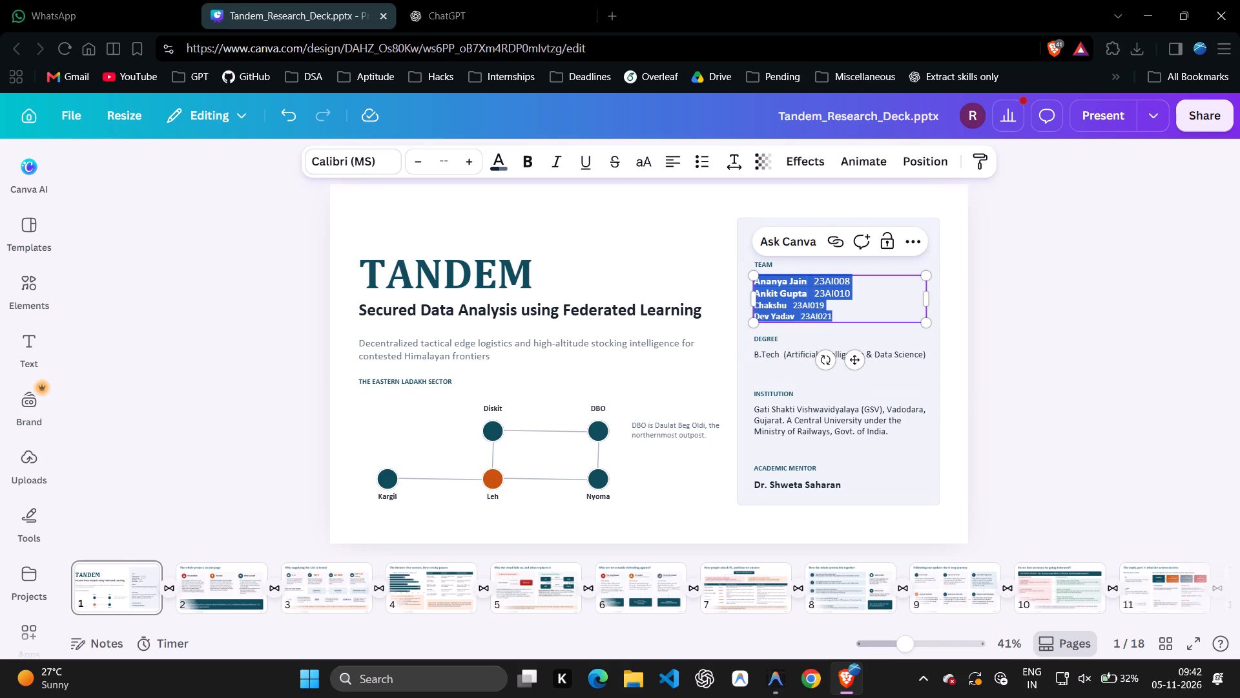
pyautogui.click(796, 305)
pyautogui.press('Left')
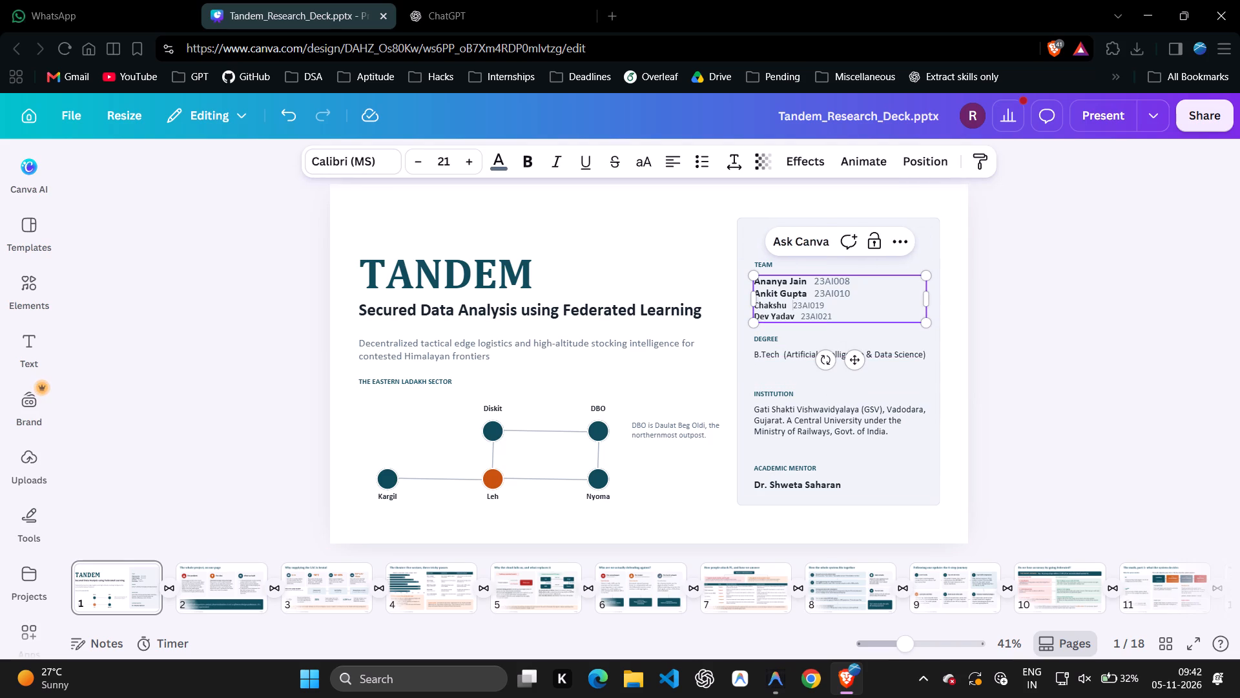
pyautogui.press('Left')
pyautogui.press('Left')
pyautogui.press('BackSpace')
pyautogui.press('space')
pyautogui.write('Vashisth')
pyautogui.click(1118, 356)
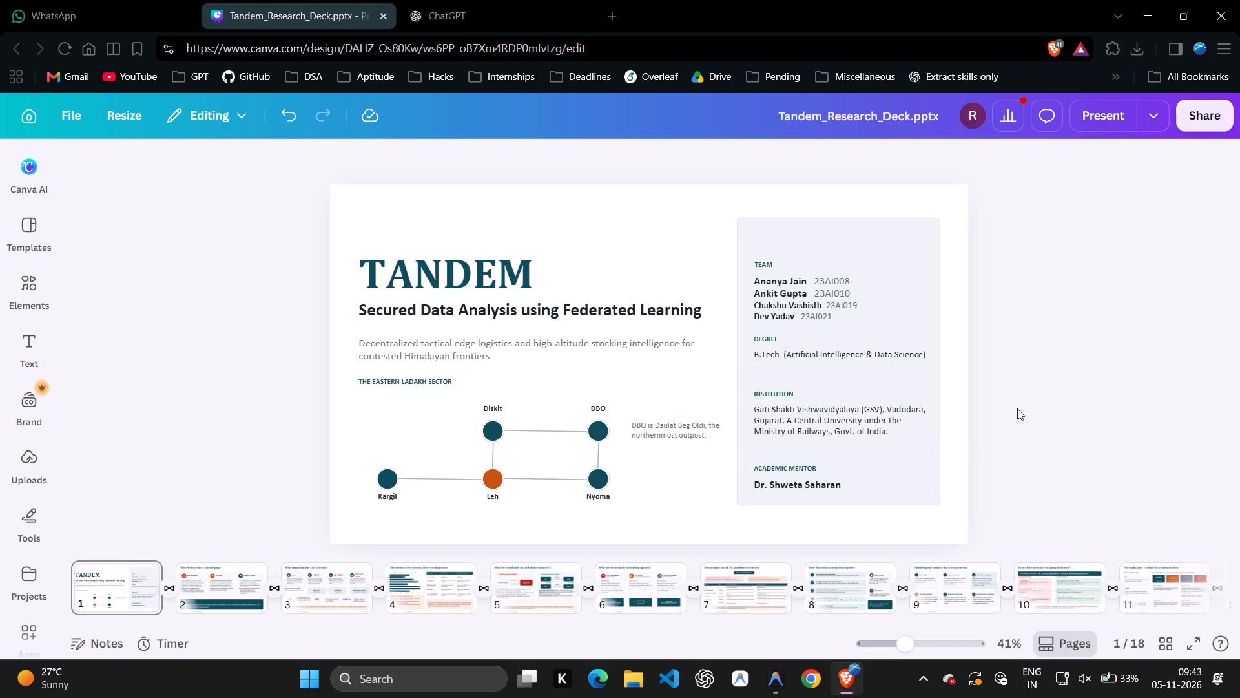
# Delete the "TANDEM · Secured Data Analysis using Federated Learning" footer and the page number placeholder from slide 2.
pyautogui.press('Right')
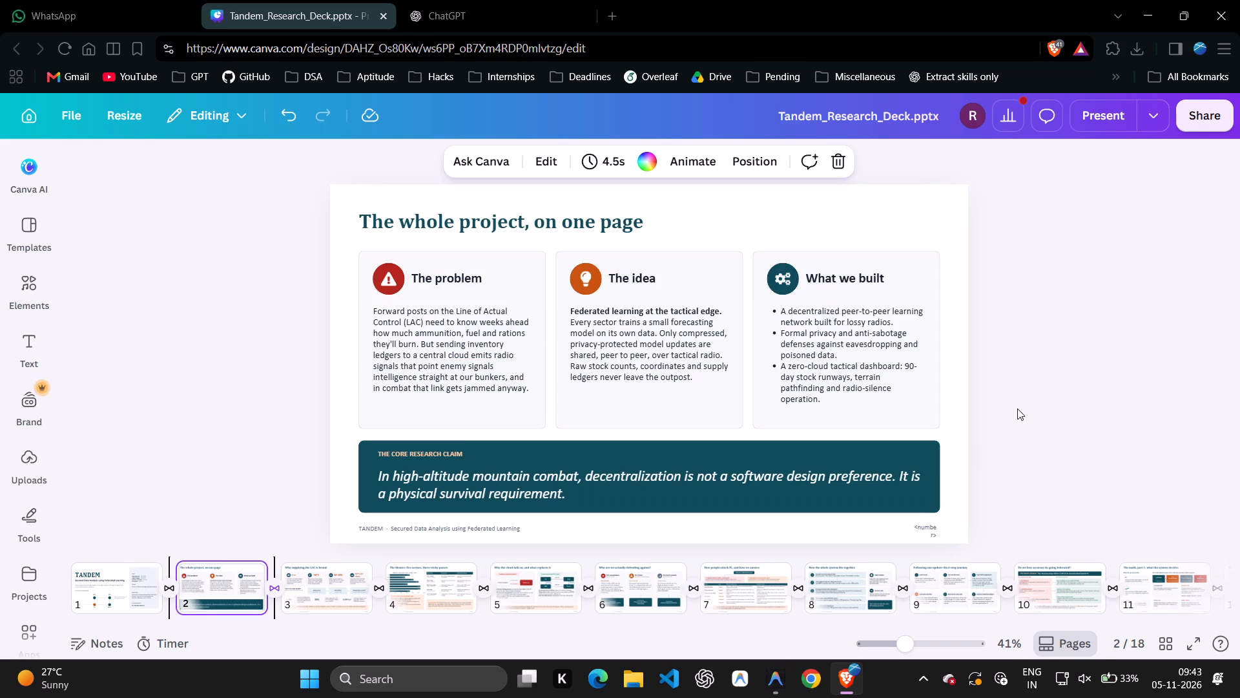
pyautogui.click(490, 529)
pyautogui.press('Delete')
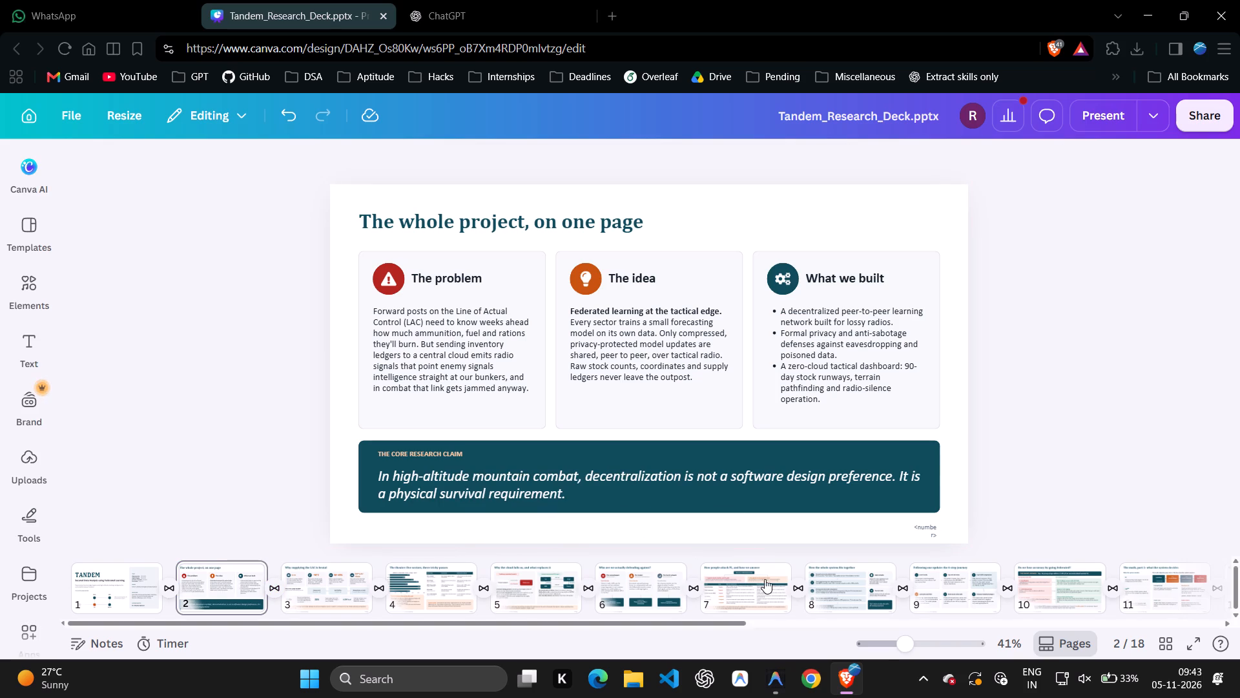
pyautogui.click(929, 533)
pyautogui.press('Delete')
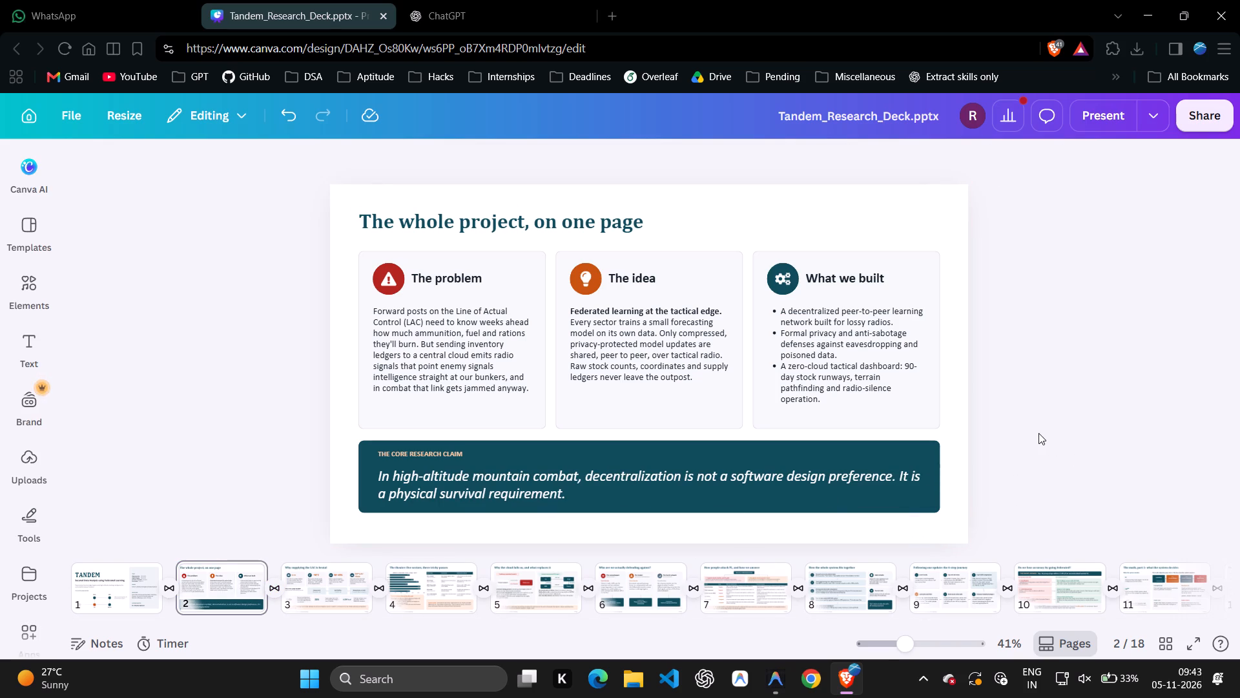
# Delete the "THE CORE RESEARCH CLAIM" label and shorten the teal banner from its top edge to fit the quote more closely.
pyautogui.click(462, 454)
pyautogui.press('Delete')
pyautogui.click(517, 461)
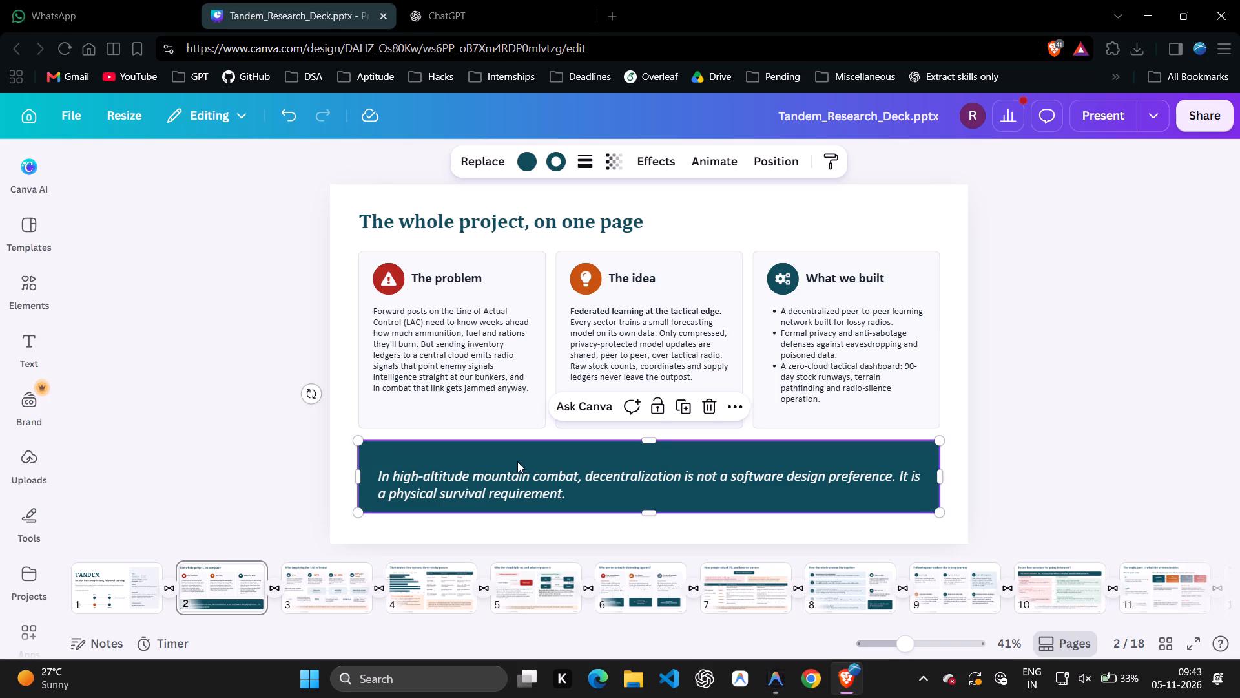
pyautogui.moveTo(652, 445); pyautogui.dragTo(651, 454)
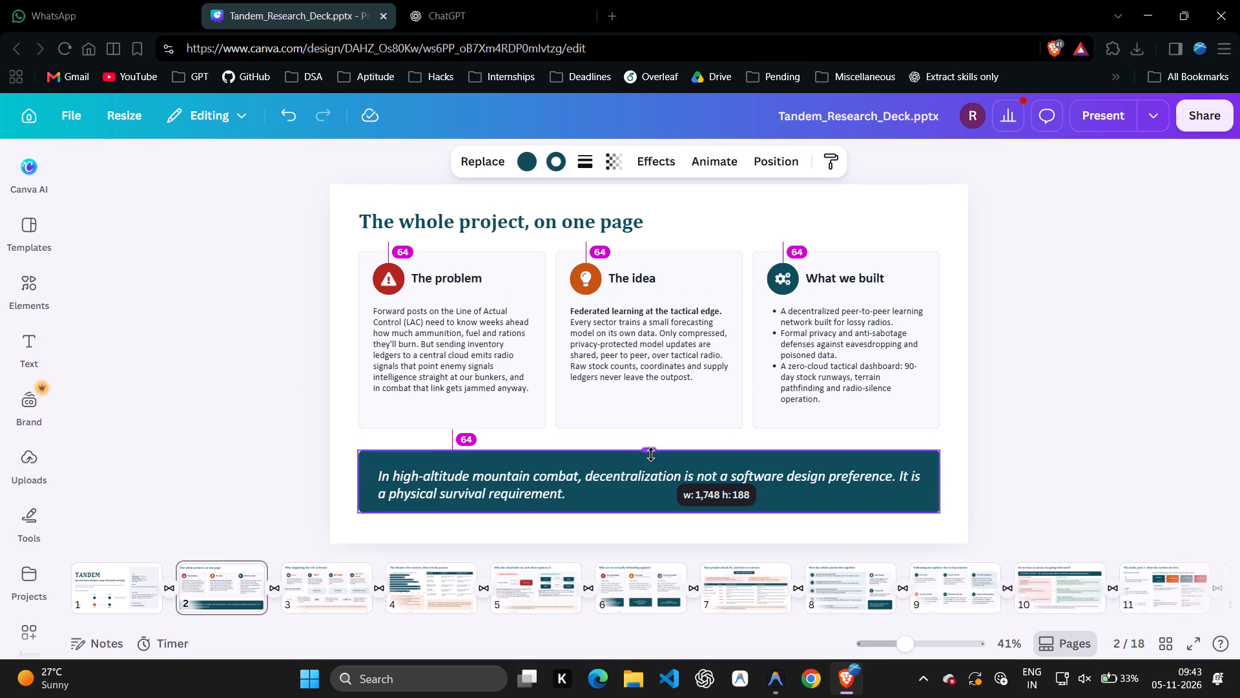
pyautogui.moveTo(651, 454); pyautogui.dragTo(650, 456)
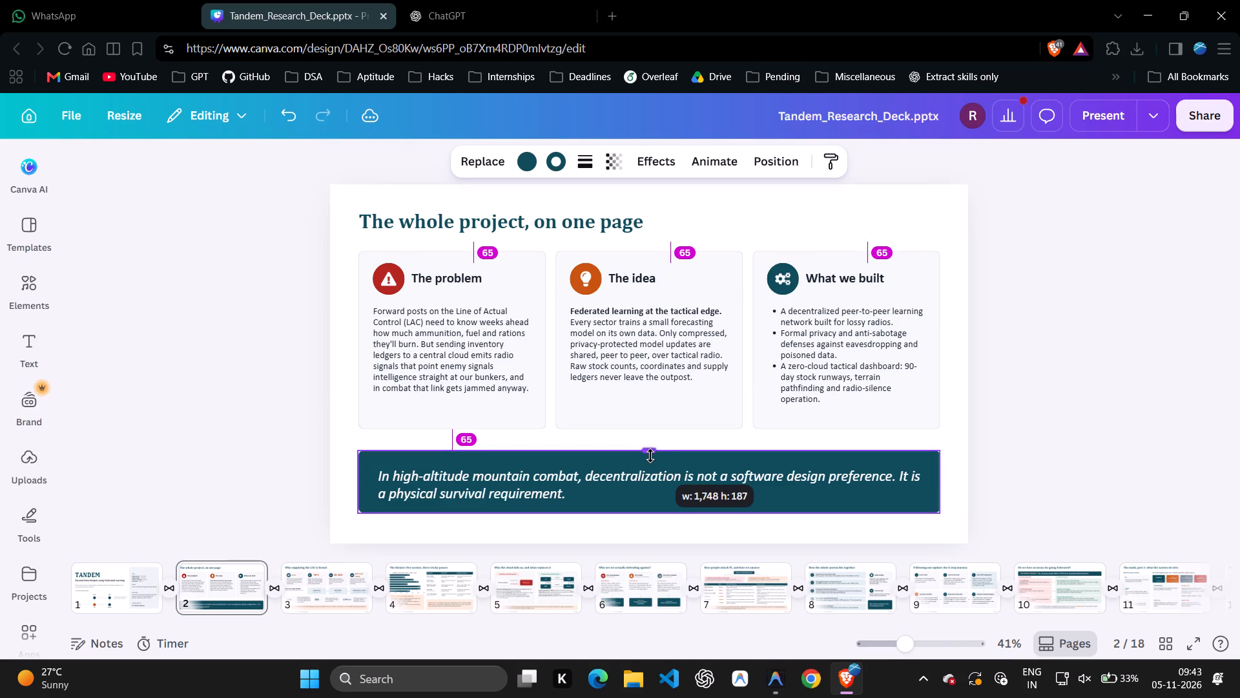
pyautogui.moveTo(650, 456); pyautogui.dragTo(650, 460)
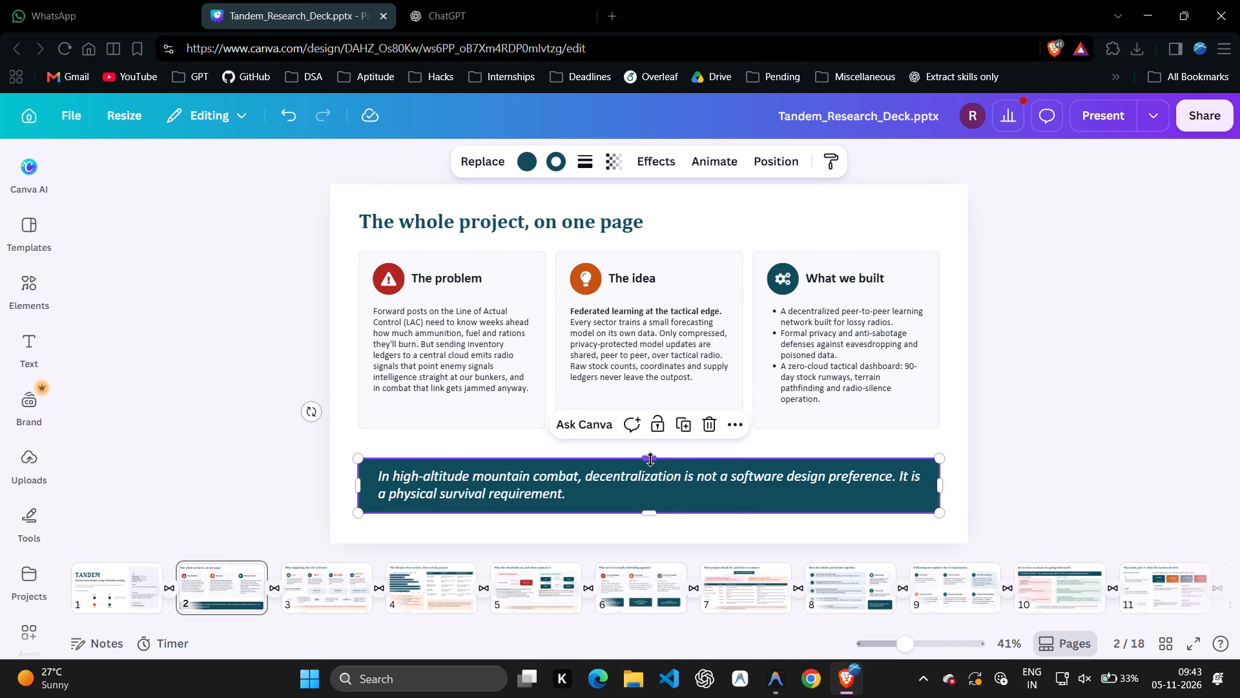
pyautogui.click(1053, 368)
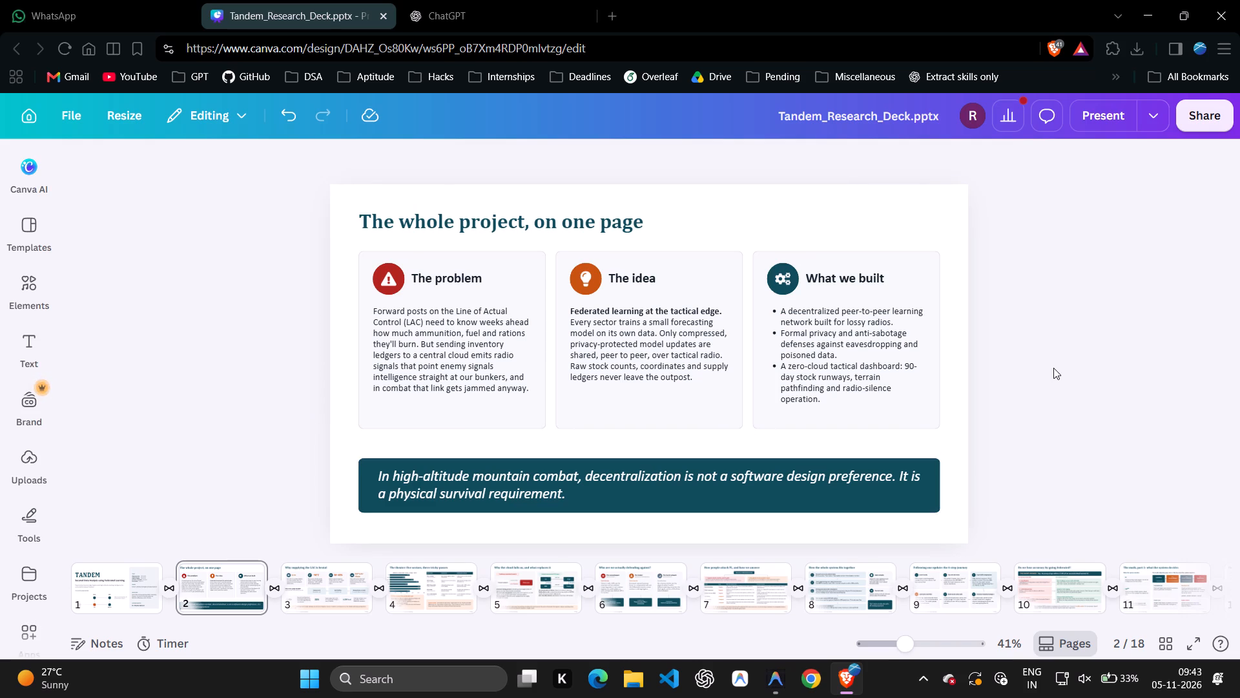
# On slide 3, widen the "60–110 days" text box to about 305 to fit one line, and raise it level with the card's icon.
pyautogui.press('Right')
pyautogui.click(892, 278)
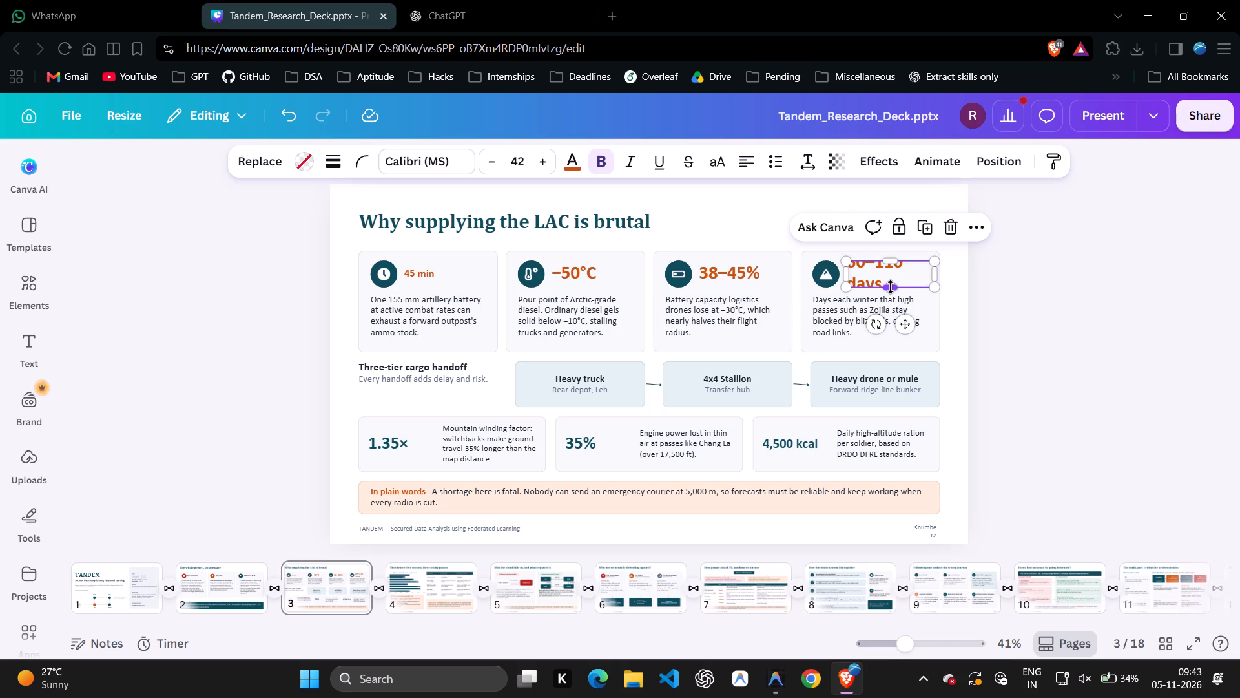
pyautogui.moveTo(891, 287); pyautogui.dragTo(890, 288)
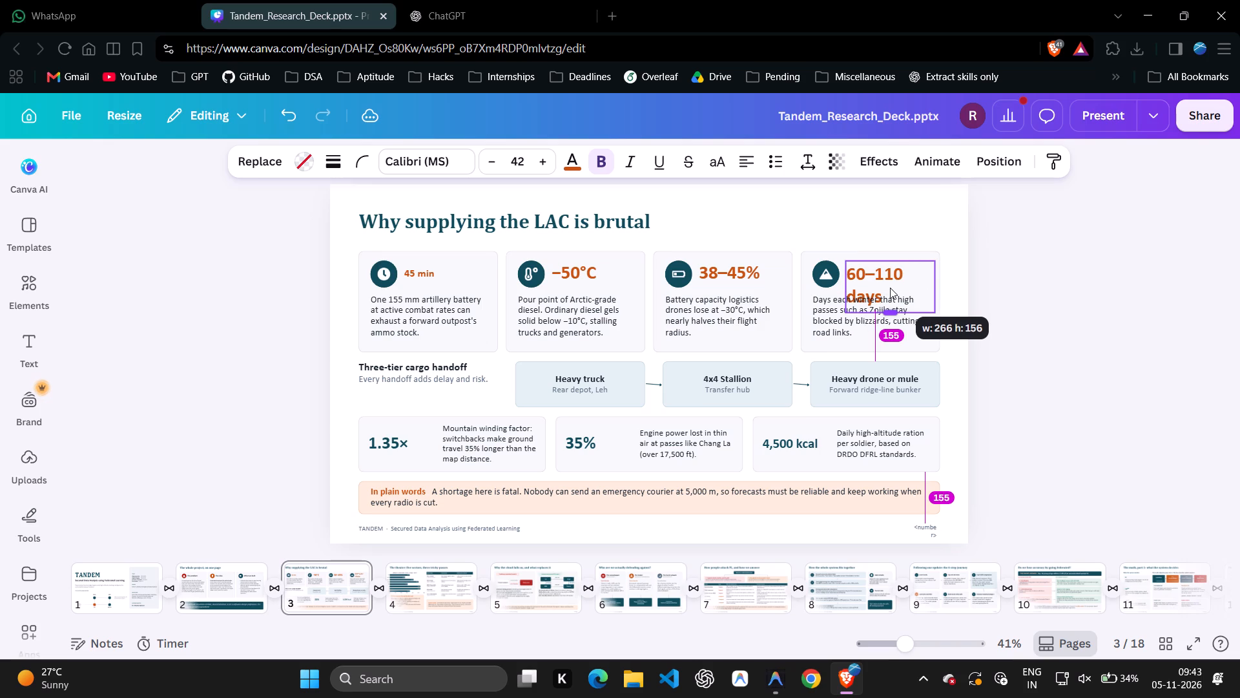
pyautogui.moveTo(890, 288); pyautogui.dragTo(897, 254)
pyautogui.moveTo(890, 310); pyautogui.dragTo(893, 275)
pyautogui.moveTo(937, 280); pyautogui.dragTo(950, 275)
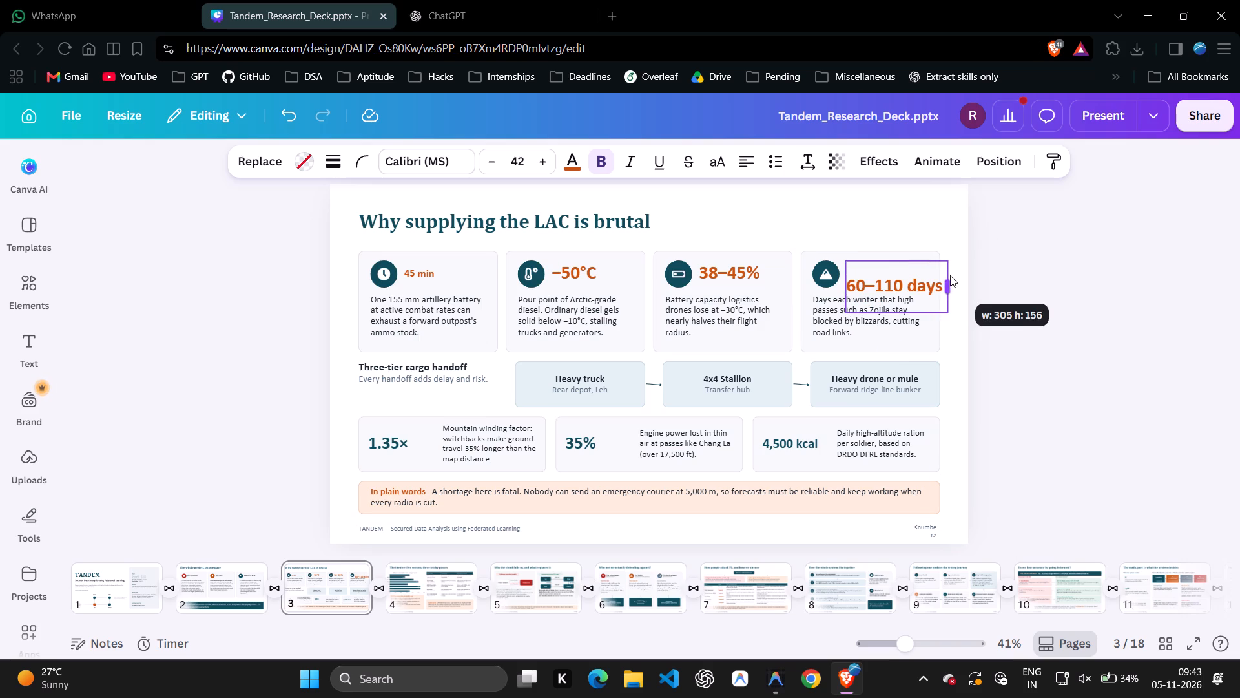
pyautogui.moveTo(950, 275); pyautogui.dragTo(950, 277)
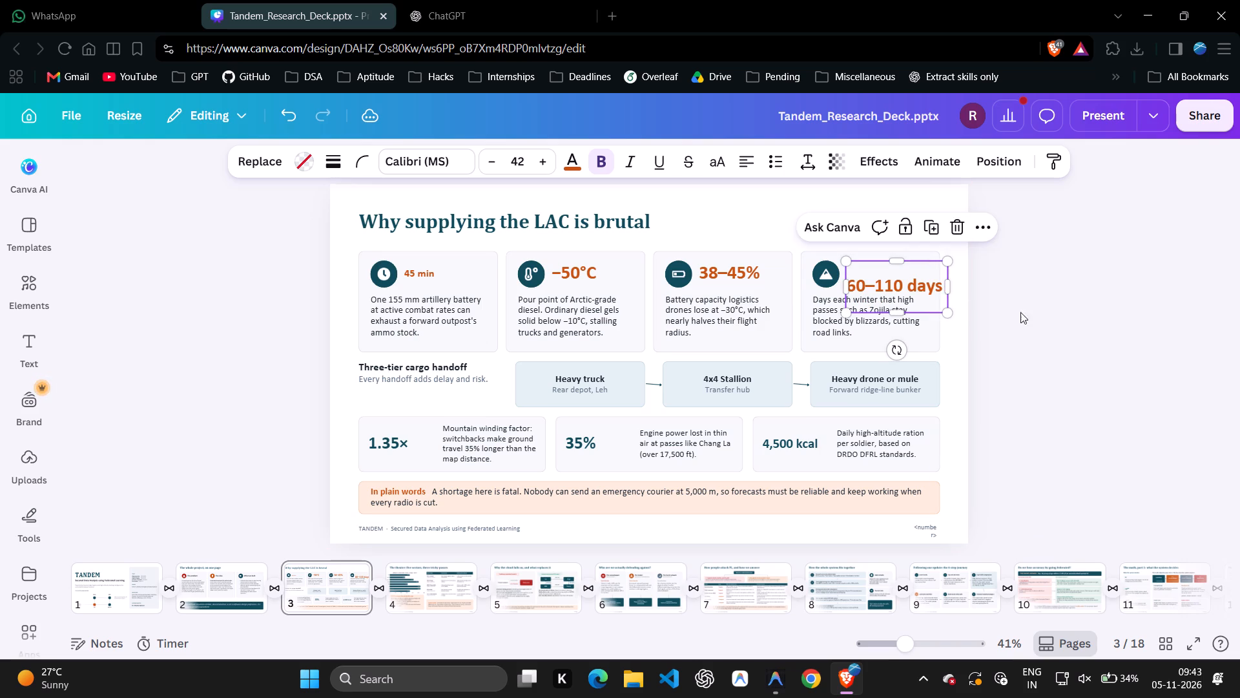
pyautogui.moveTo(909, 282); pyautogui.dragTo(905, 273)
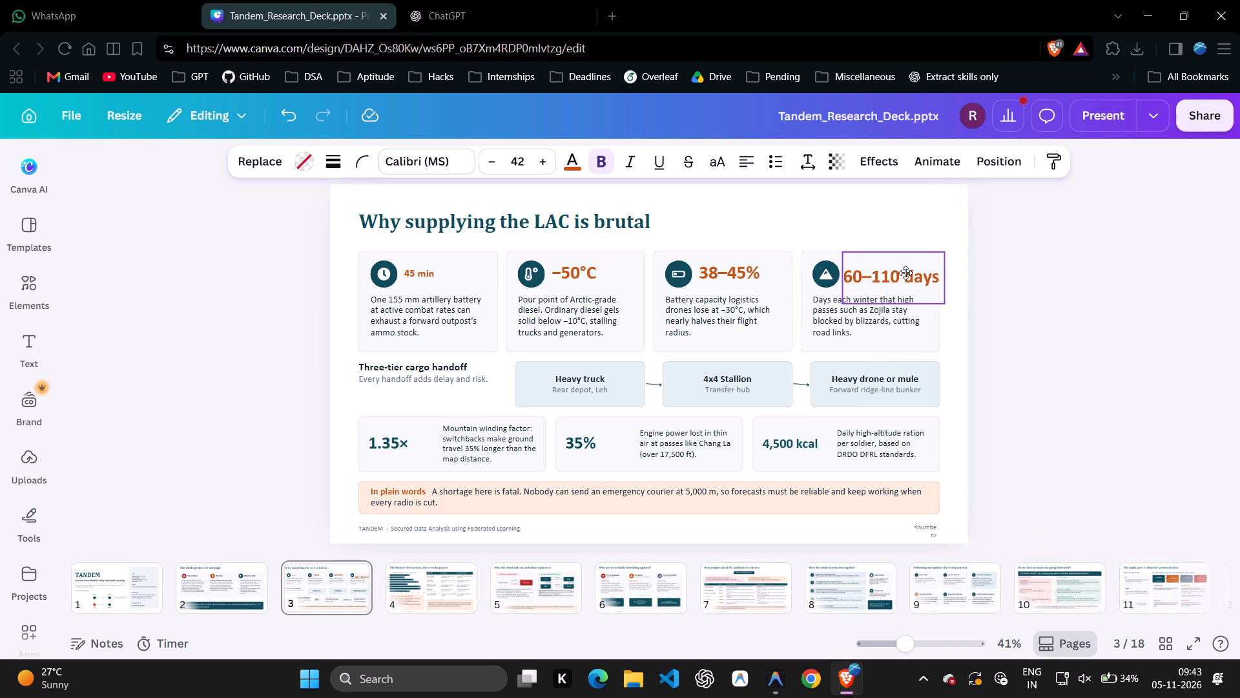
pyautogui.moveTo(905, 273); pyautogui.dragTo(904, 270)
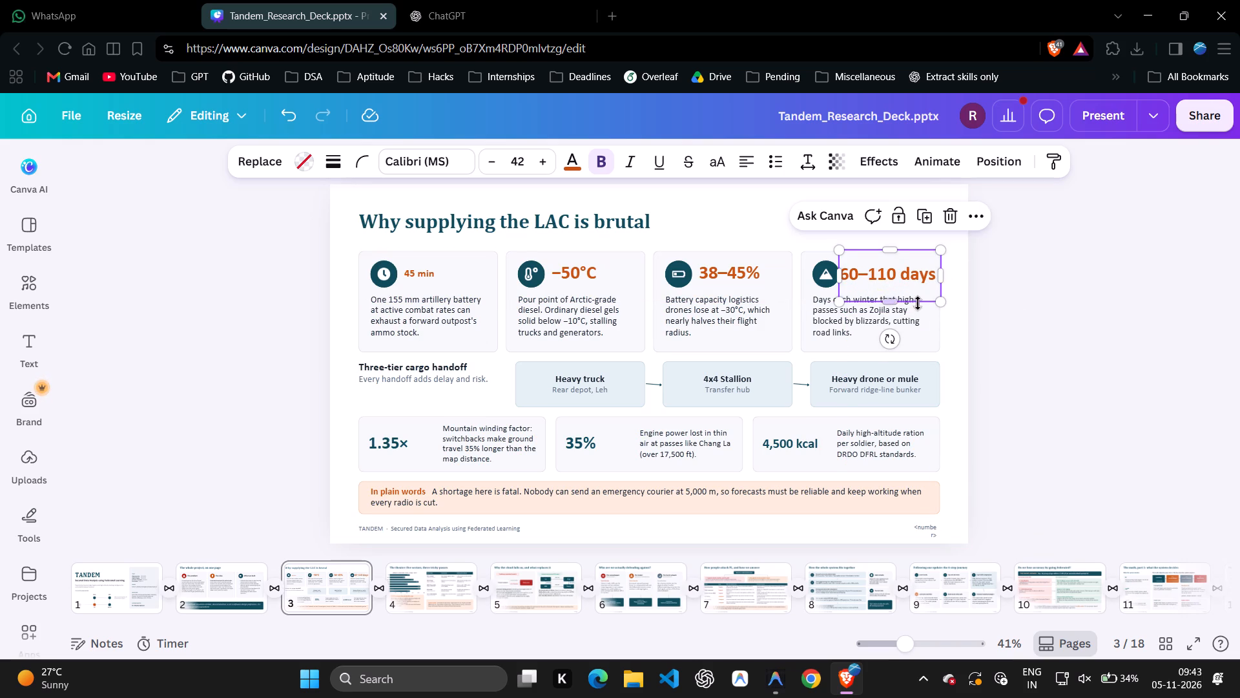
# Extend the right edge of the fourth card's background on slide 3 slightly outward.
pyautogui.click(936, 333)
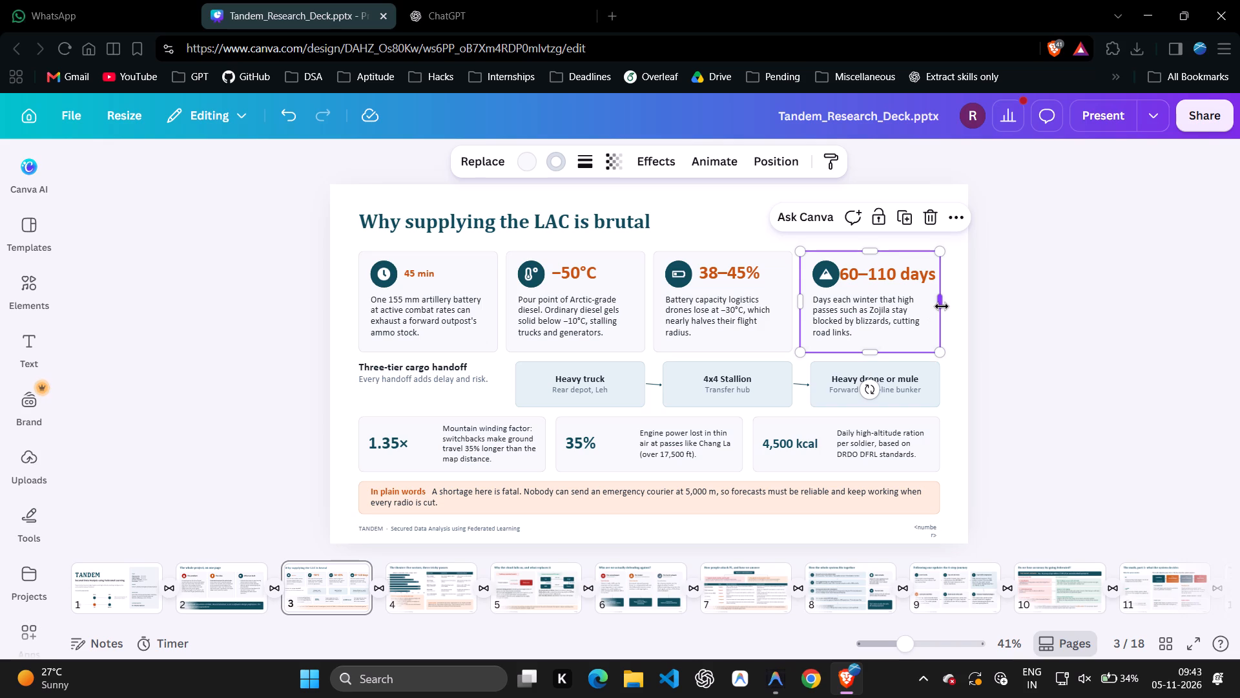
pyautogui.moveTo(942, 306); pyautogui.dragTo(950, 306)
pyautogui.click(1006, 303)
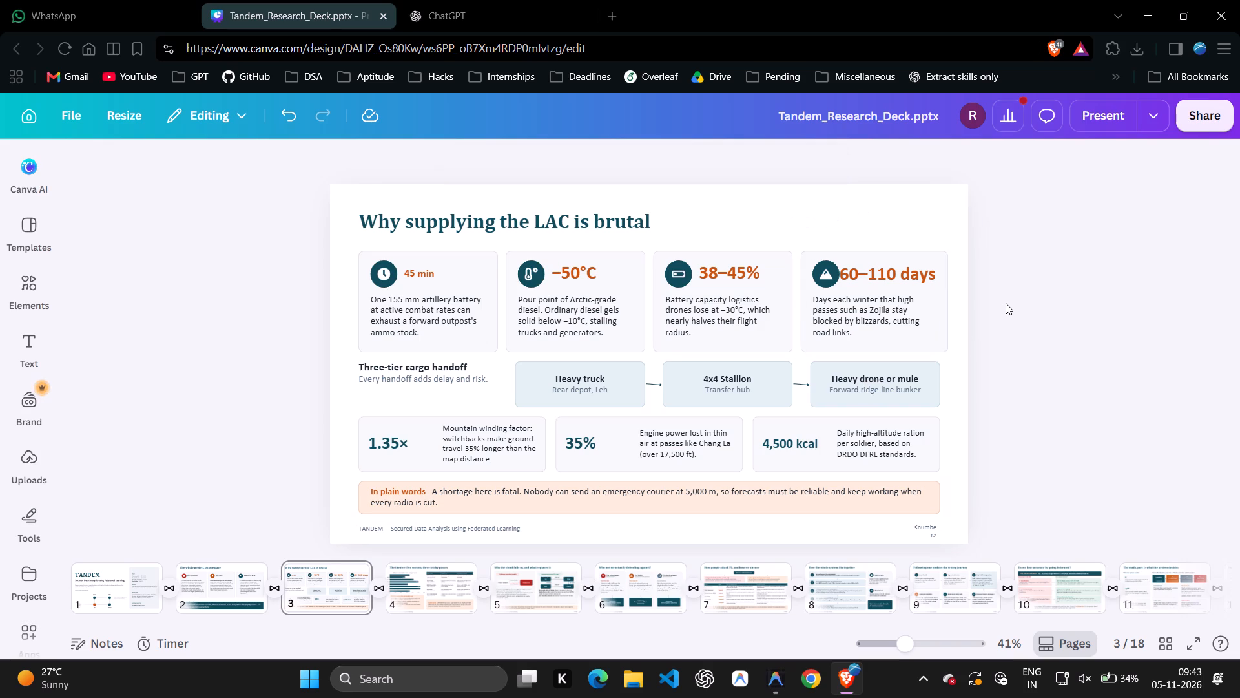
# Move "60–110 days" clear of the mountain icon and align it with the other cards' headline figures.
pyautogui.click(913, 277)
pyautogui.moveTo(913, 277); pyautogui.dragTo(920, 278)
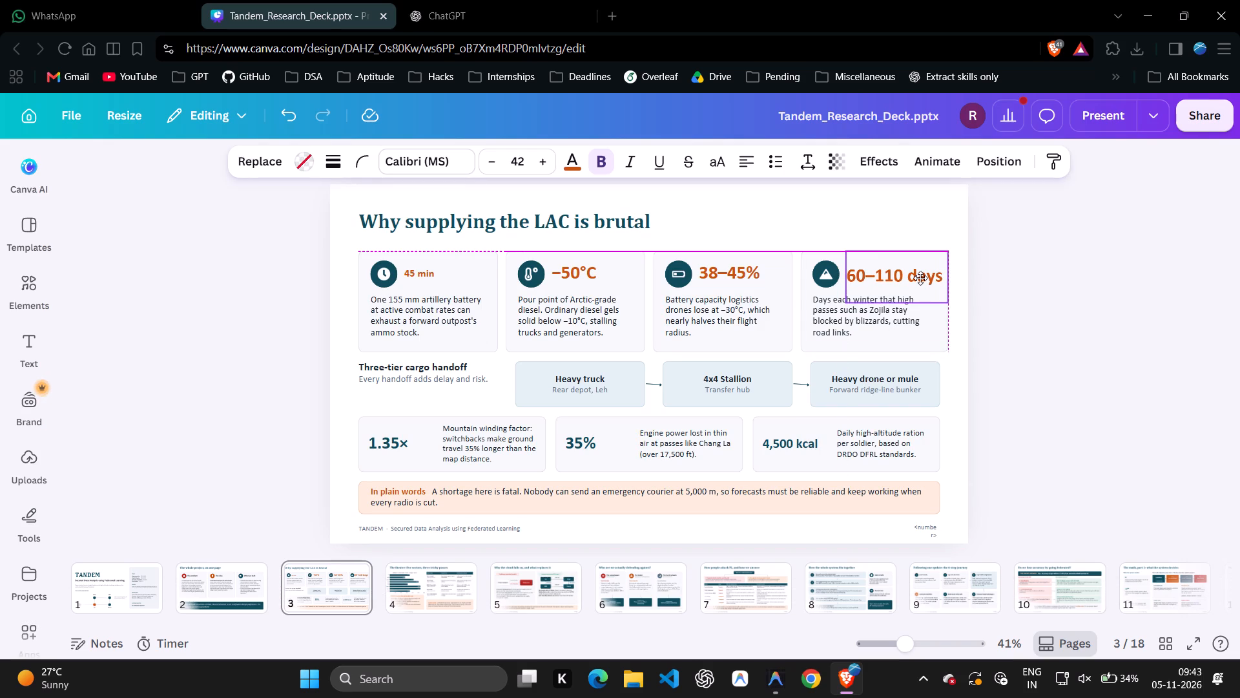
pyautogui.moveTo(920, 278); pyautogui.dragTo(920, 275)
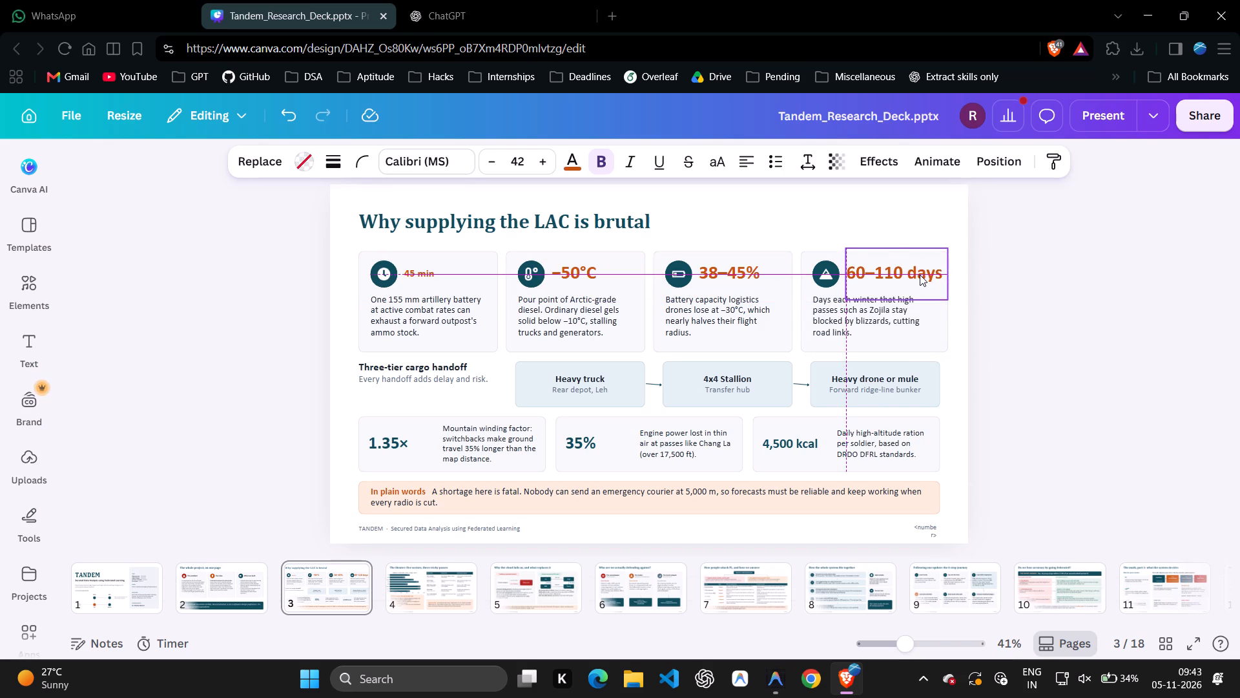
pyautogui.click(1032, 317)
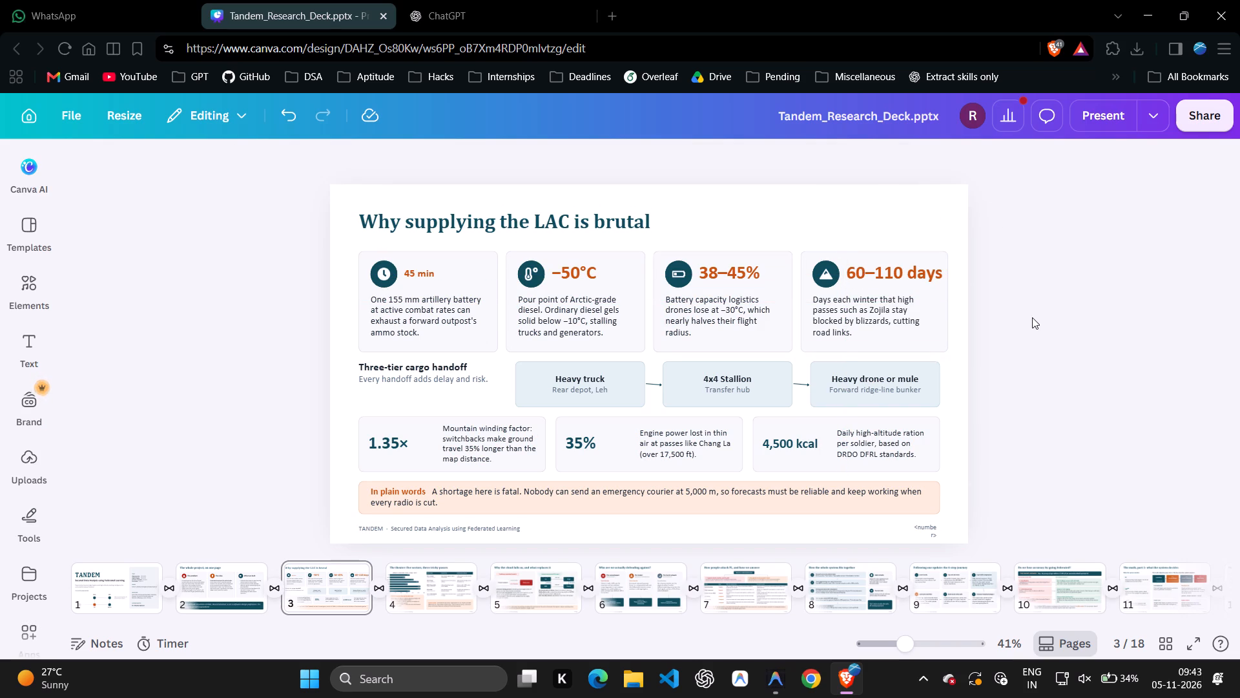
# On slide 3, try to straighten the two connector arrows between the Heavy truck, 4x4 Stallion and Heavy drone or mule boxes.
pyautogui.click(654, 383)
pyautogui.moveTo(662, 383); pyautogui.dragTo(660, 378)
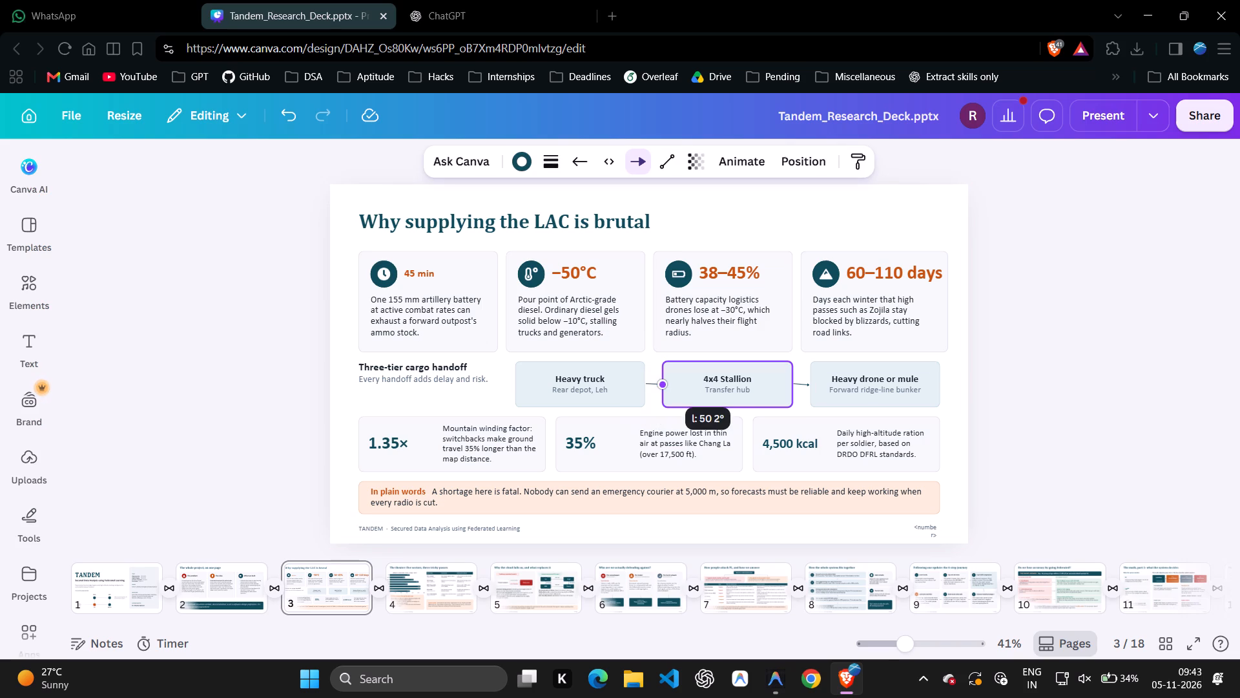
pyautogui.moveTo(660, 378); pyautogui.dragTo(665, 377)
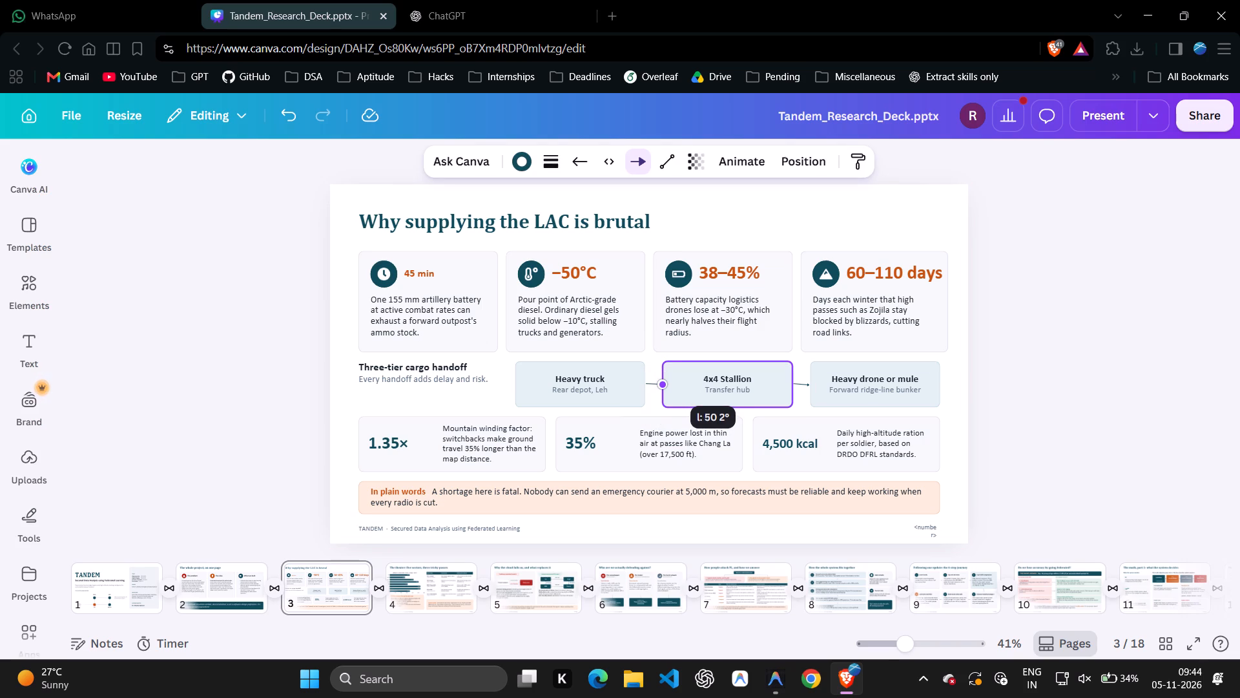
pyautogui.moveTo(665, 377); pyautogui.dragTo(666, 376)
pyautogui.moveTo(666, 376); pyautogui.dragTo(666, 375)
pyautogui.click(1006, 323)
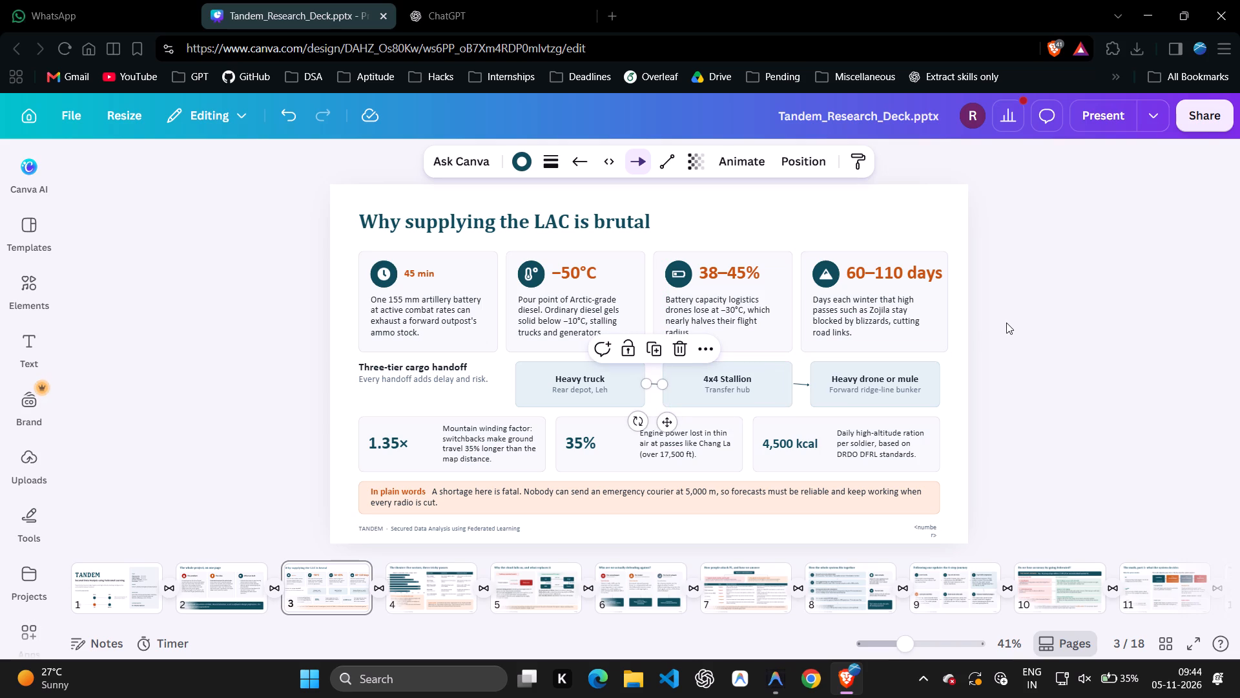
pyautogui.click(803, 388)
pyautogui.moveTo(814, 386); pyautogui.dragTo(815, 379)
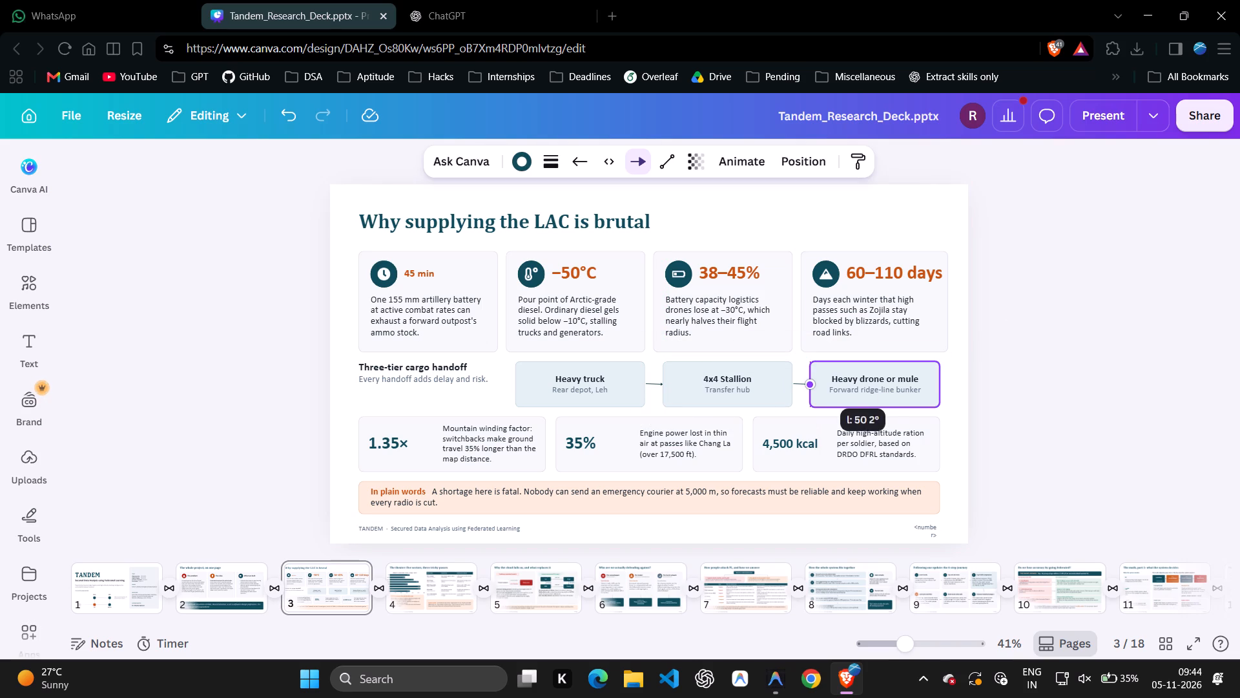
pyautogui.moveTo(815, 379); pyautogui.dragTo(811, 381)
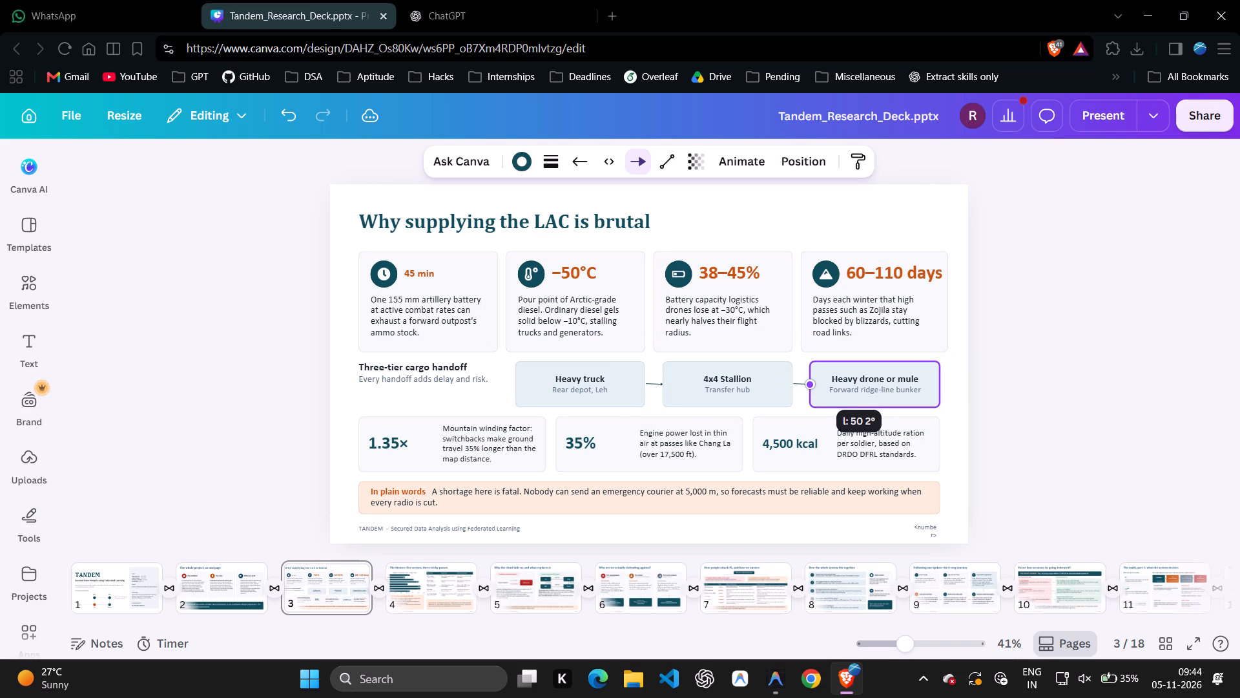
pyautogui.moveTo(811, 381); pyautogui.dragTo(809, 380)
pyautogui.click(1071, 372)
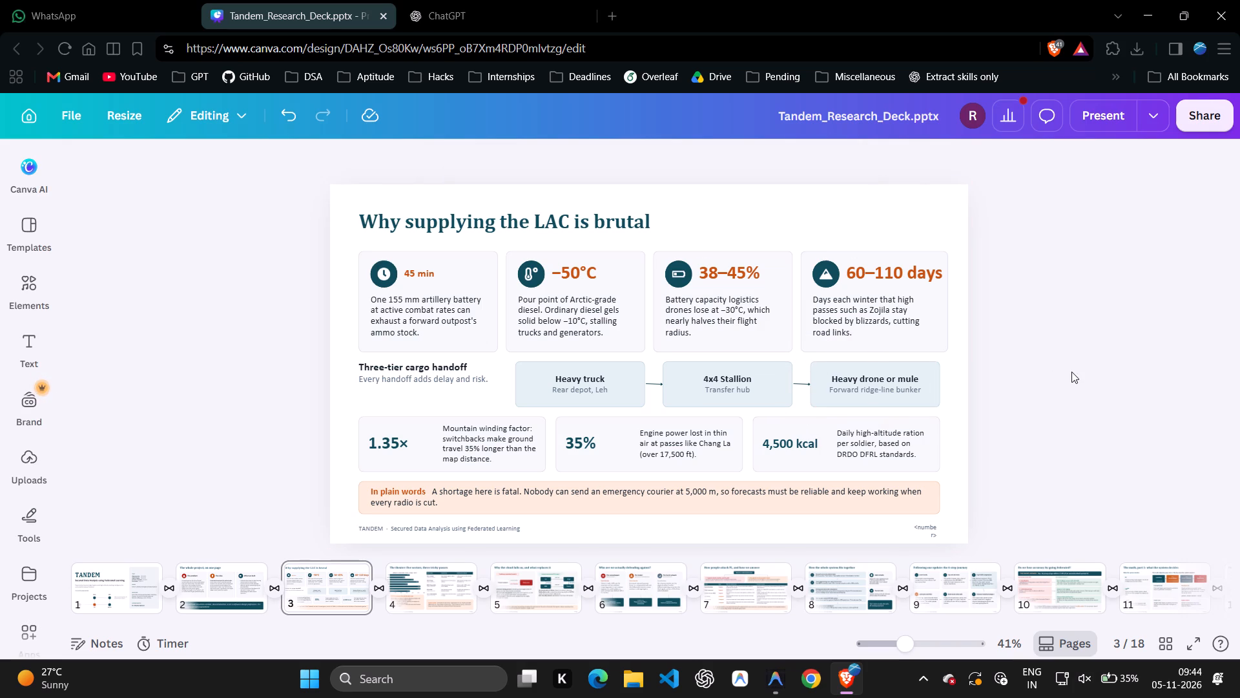
# Delete the TANDEM footer text and the page-number placeholder from slide 3.
pyautogui.click(499, 524)
pyautogui.press('Delete')
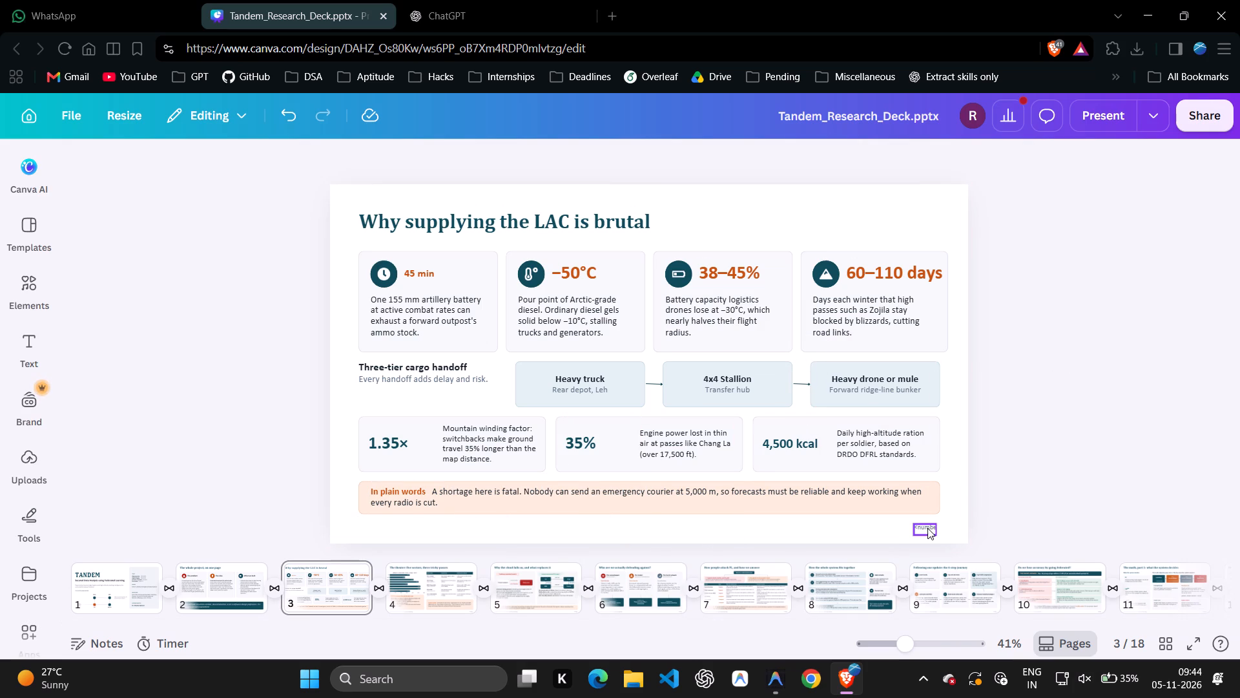
pyautogui.click(927, 528)
pyautogui.press('Delete')
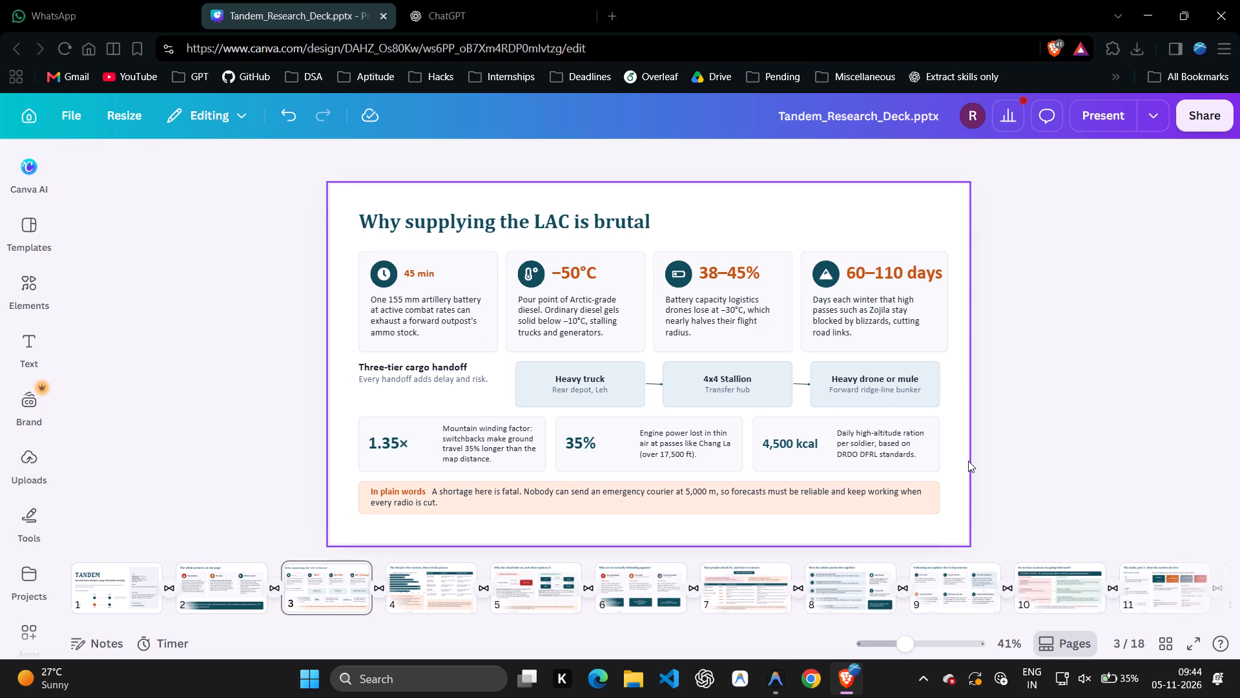
# Delete the TANDEM footer text and the page-number placeholder from slide 4.
pyautogui.press('Right')
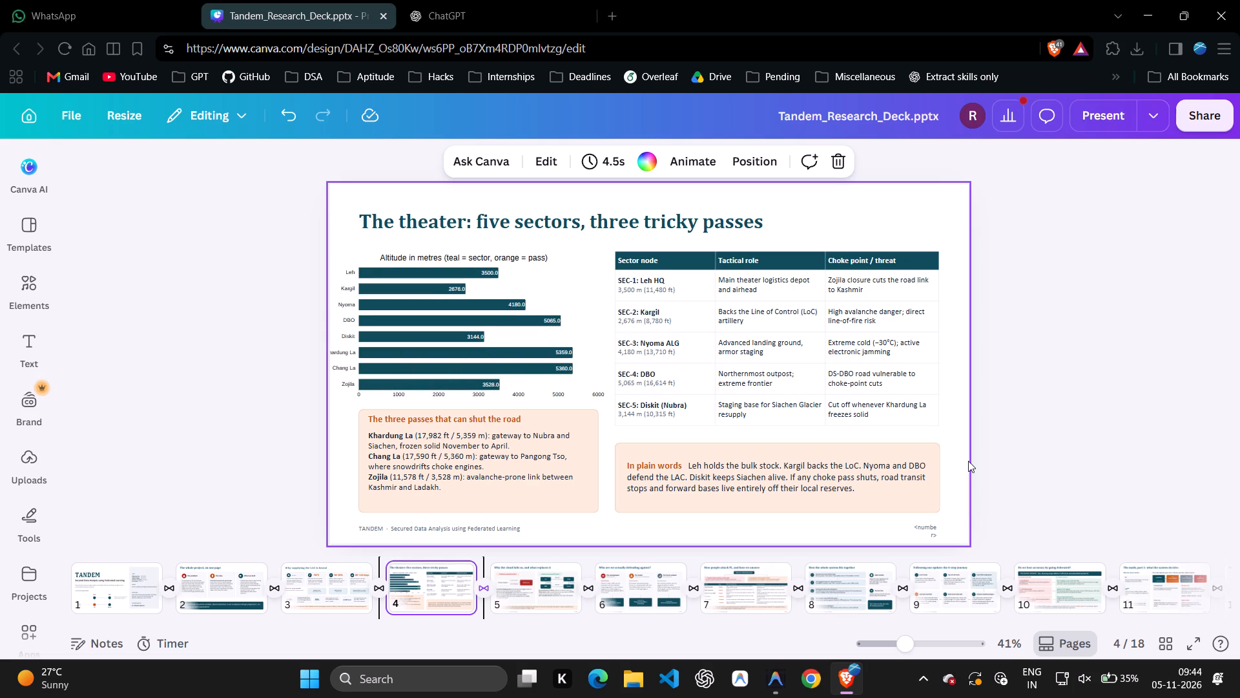
pyautogui.click(485, 533)
pyautogui.press('Delete')
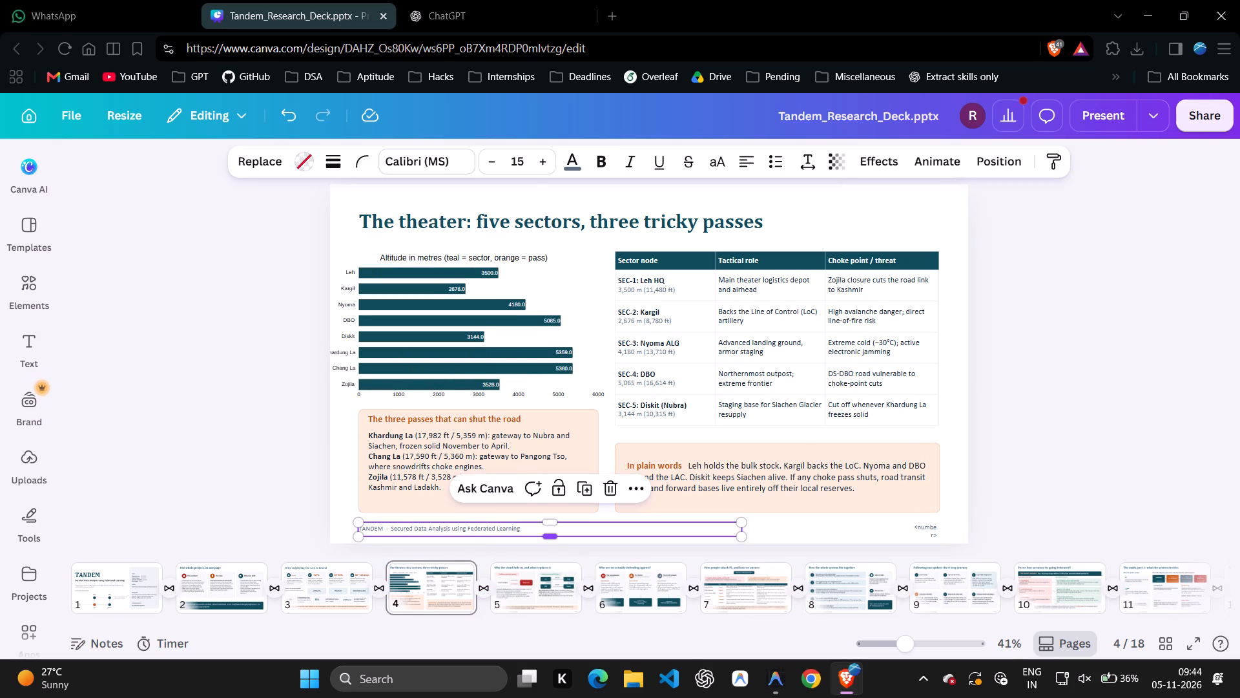
pyautogui.click(933, 529)
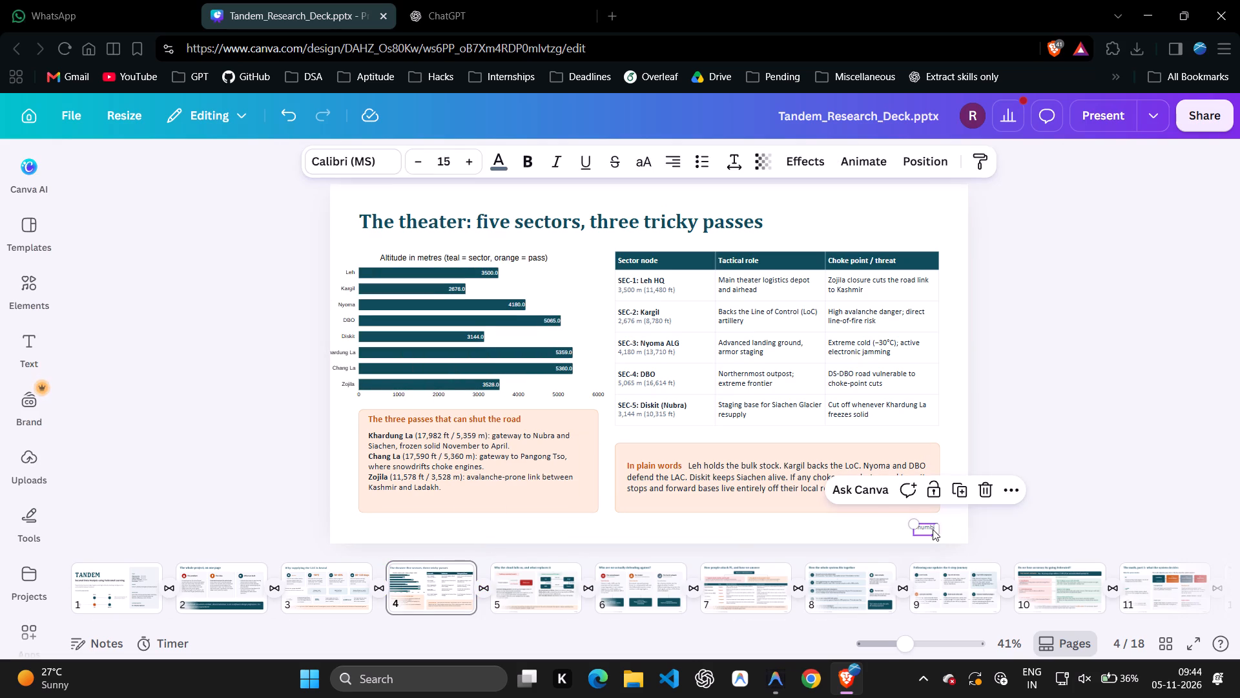
pyautogui.press('Delete')
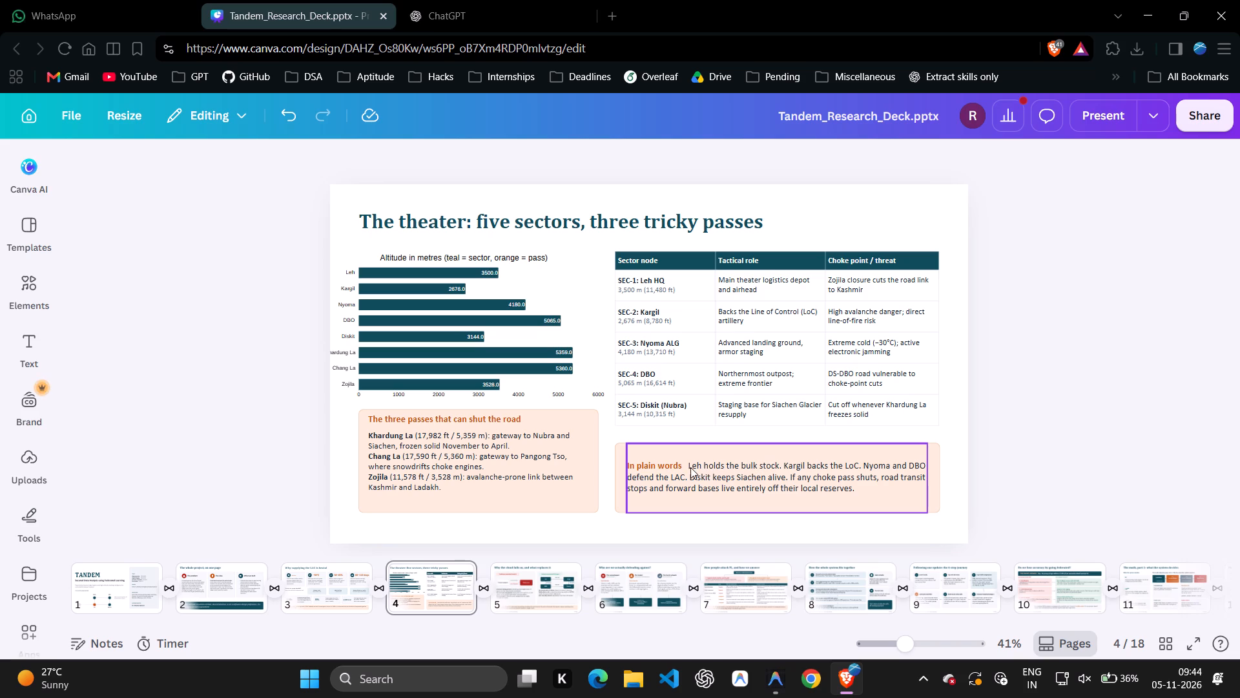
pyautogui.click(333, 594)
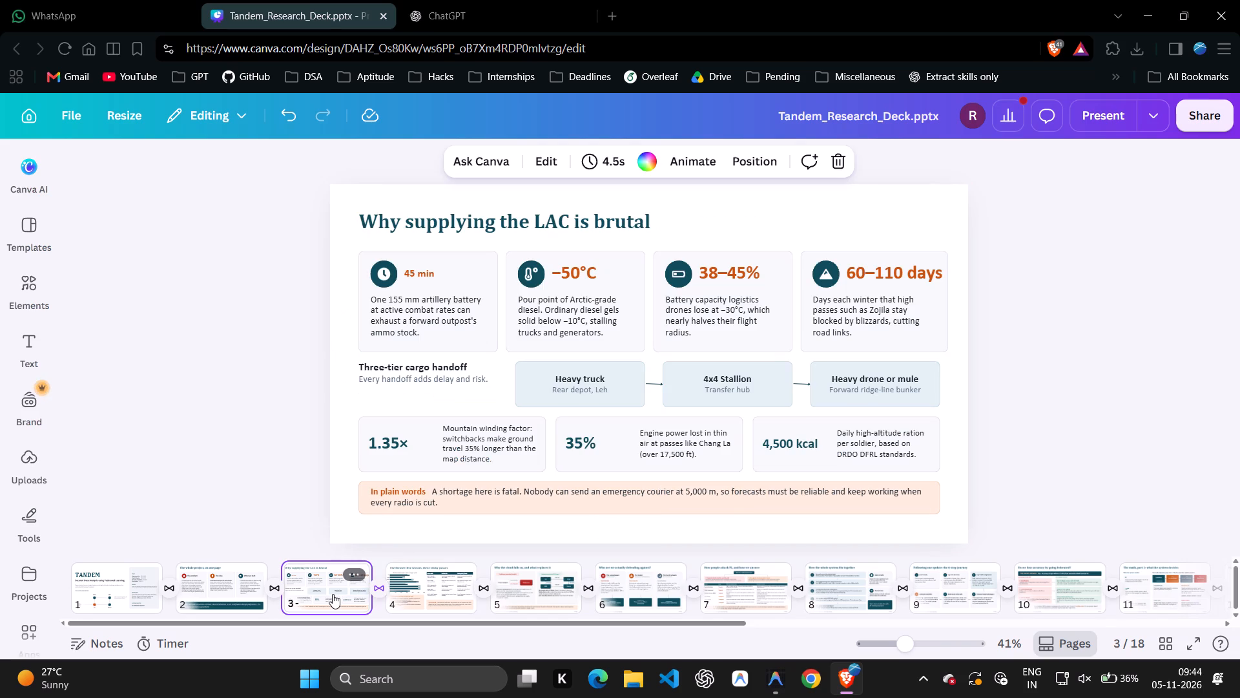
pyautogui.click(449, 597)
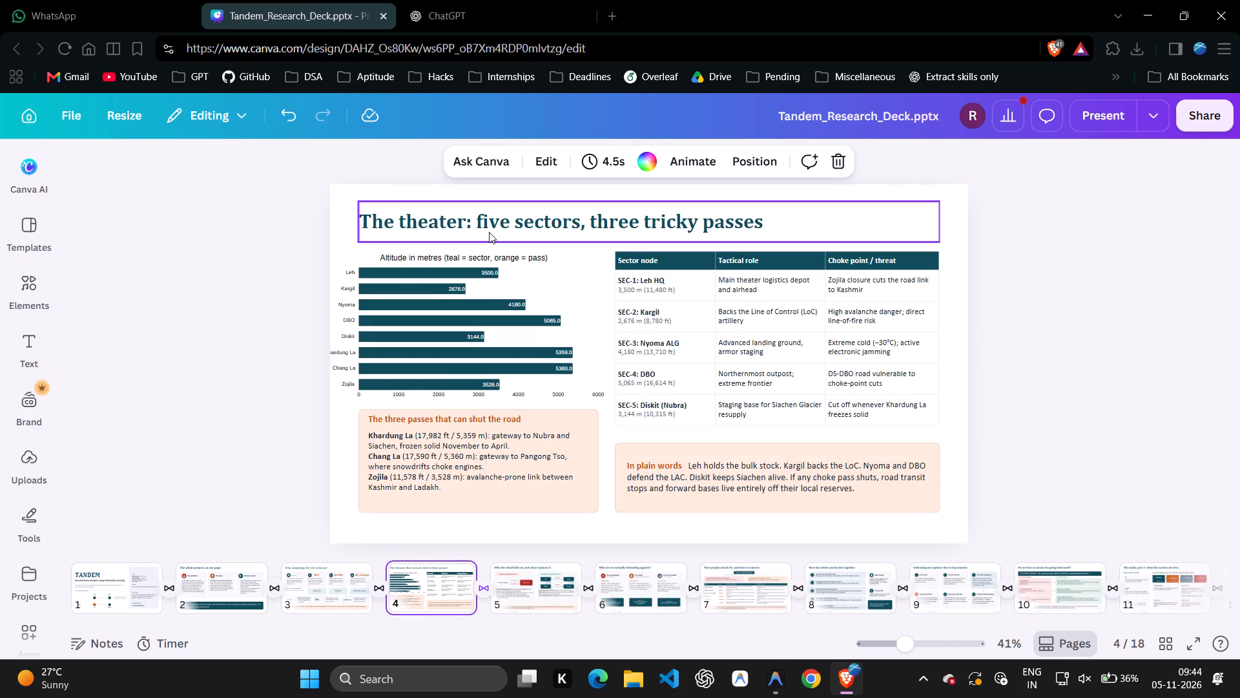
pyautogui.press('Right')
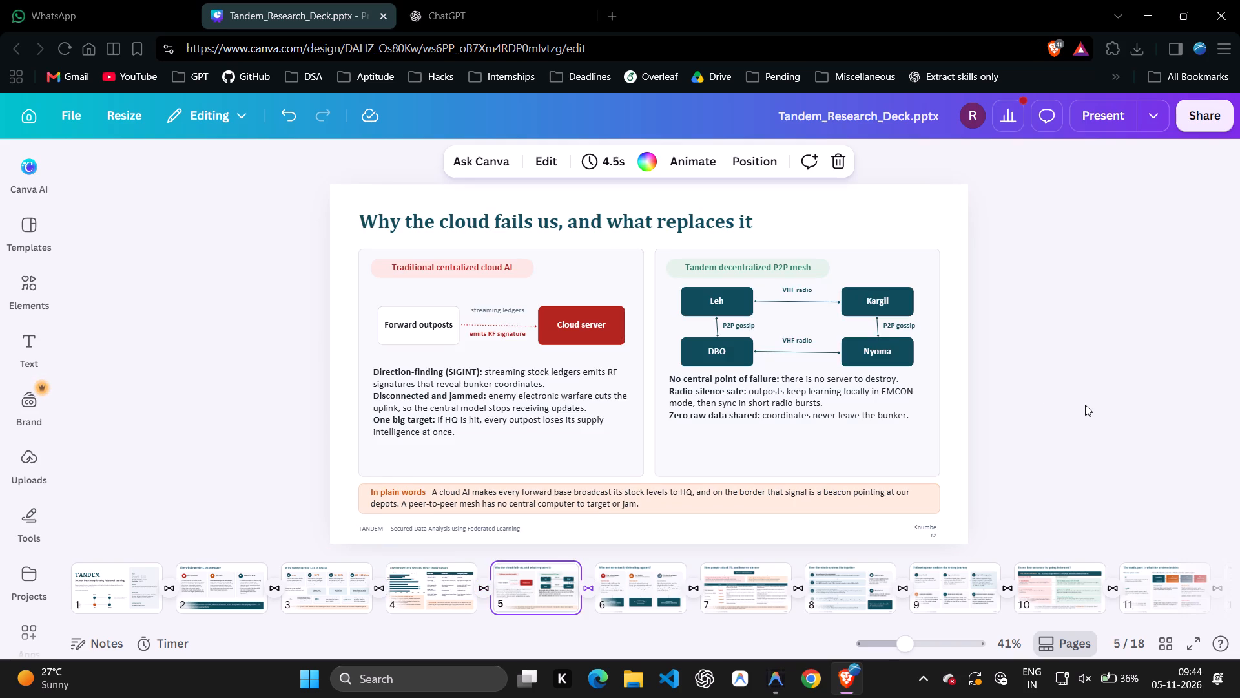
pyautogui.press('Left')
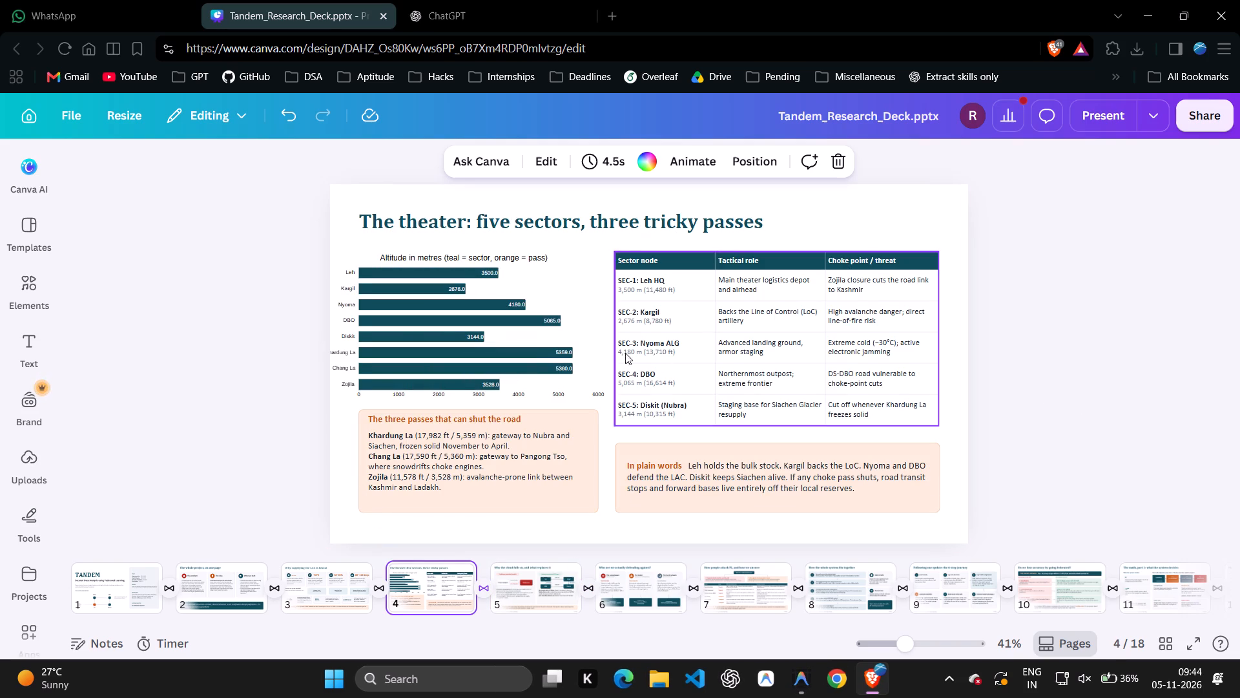
# On slide 4, narrow the altitude bar chart from its left edge so the Khardung La label fits within the slide.
pyautogui.click(537, 285)
pyautogui.click(597, 323)
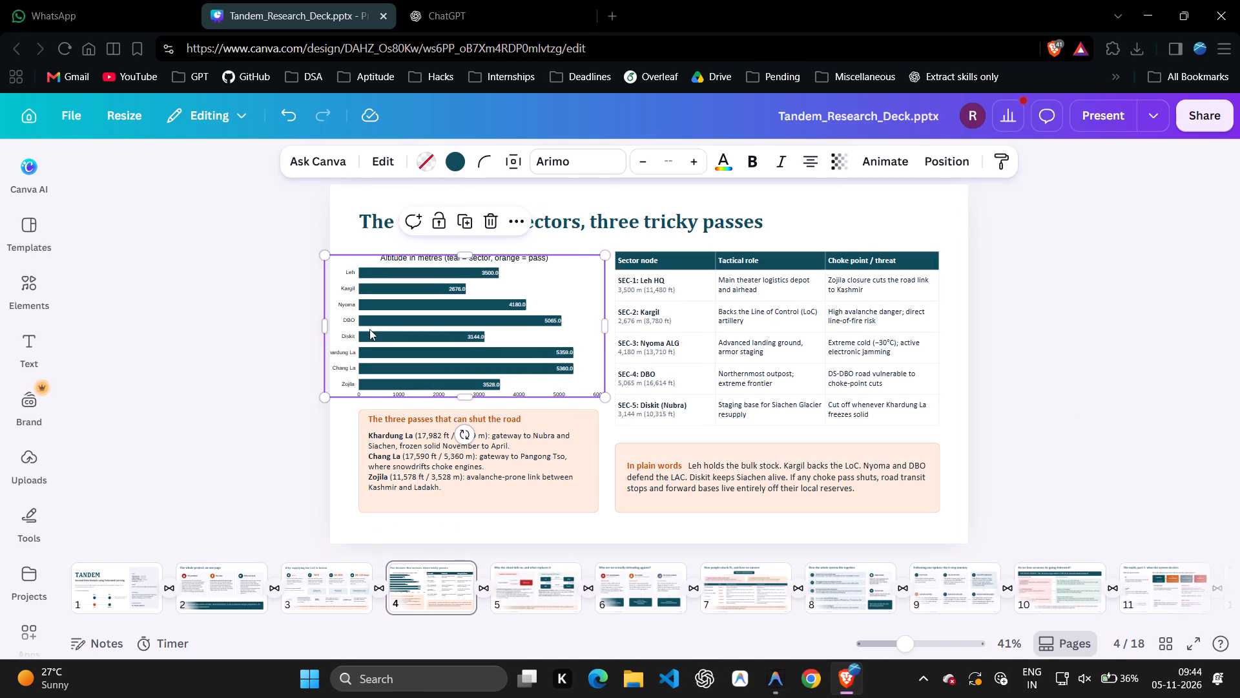
pyautogui.moveTo(322, 319); pyautogui.dragTo(336, 318)
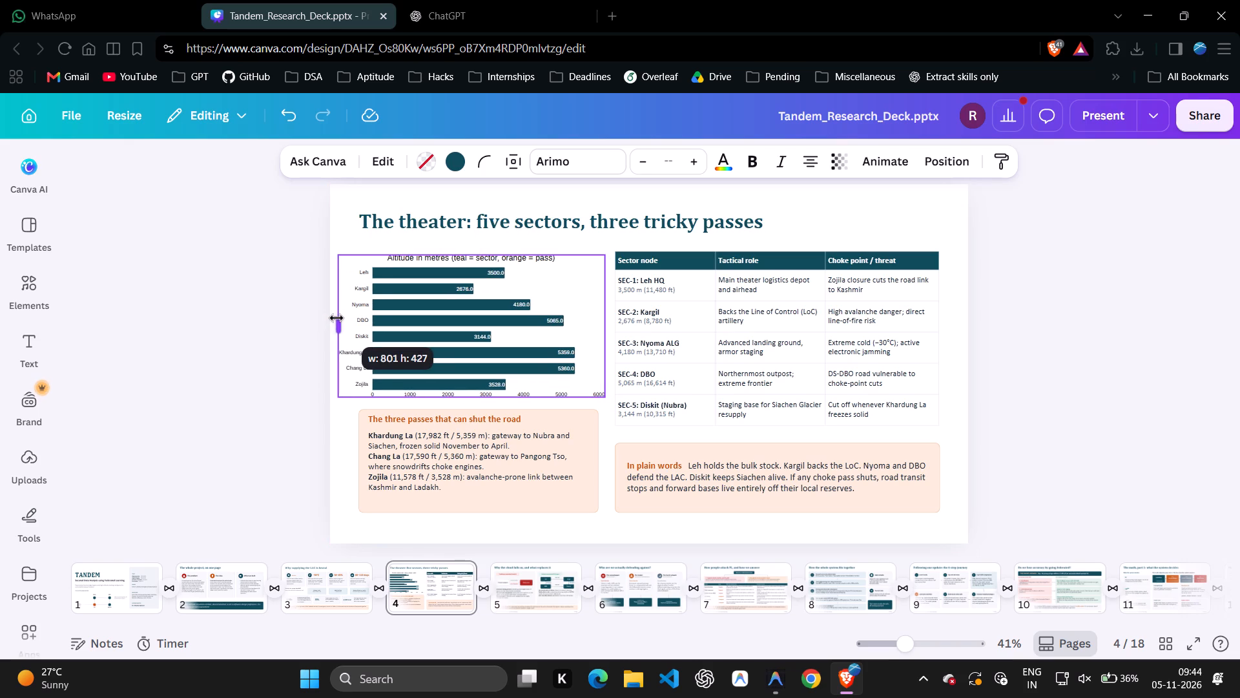
pyautogui.moveTo(336, 318); pyautogui.dragTo(333, 318)
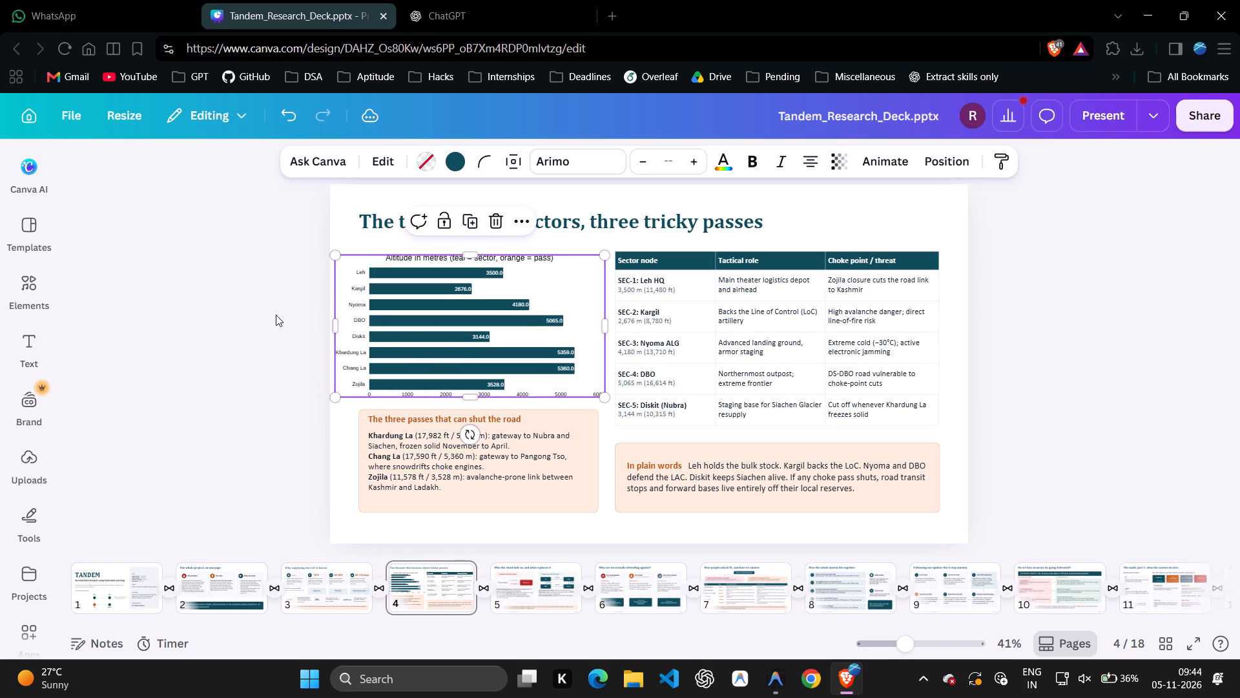
pyautogui.click(276, 315)
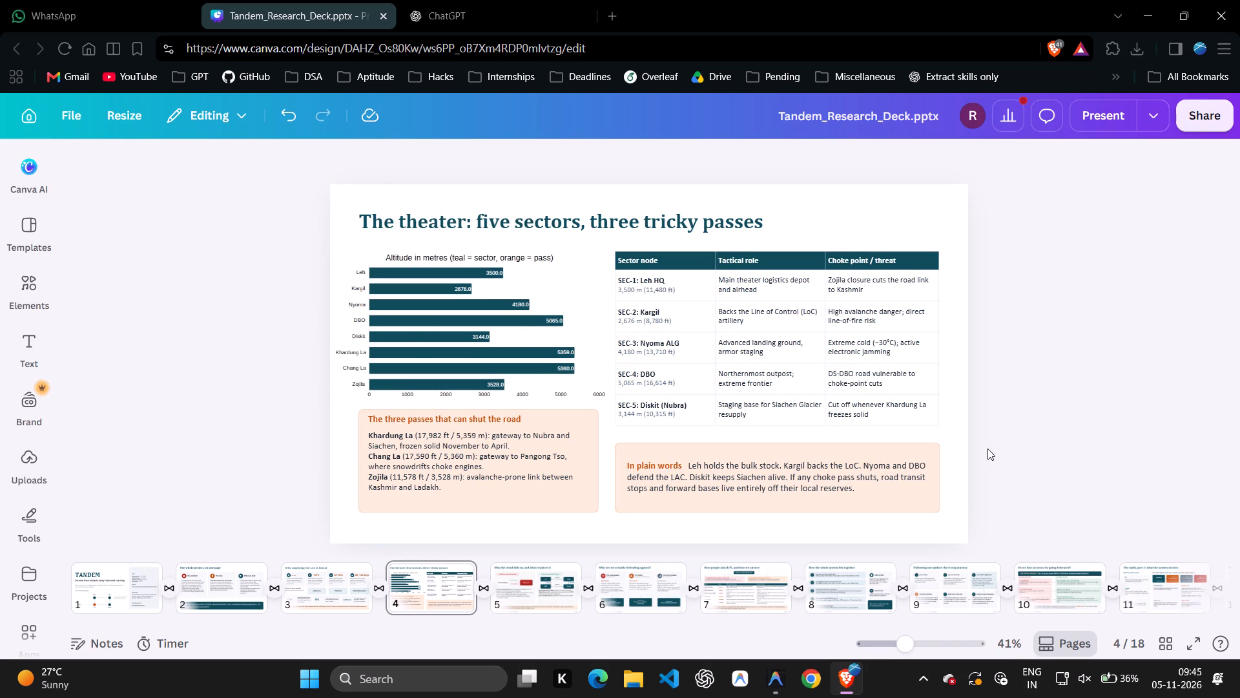
# Delete the TANDEM footer text and the page-number placeholder from slide 5.
pyautogui.press('Right')
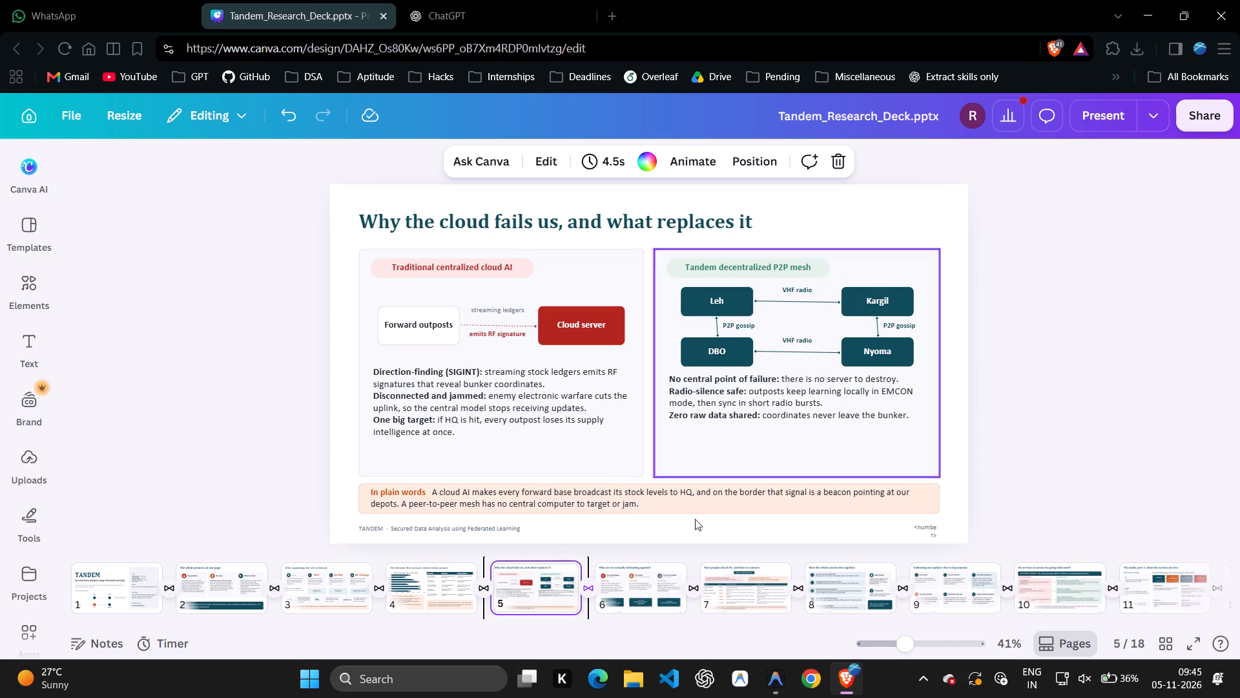
pyautogui.click(503, 530)
pyautogui.press('Delete')
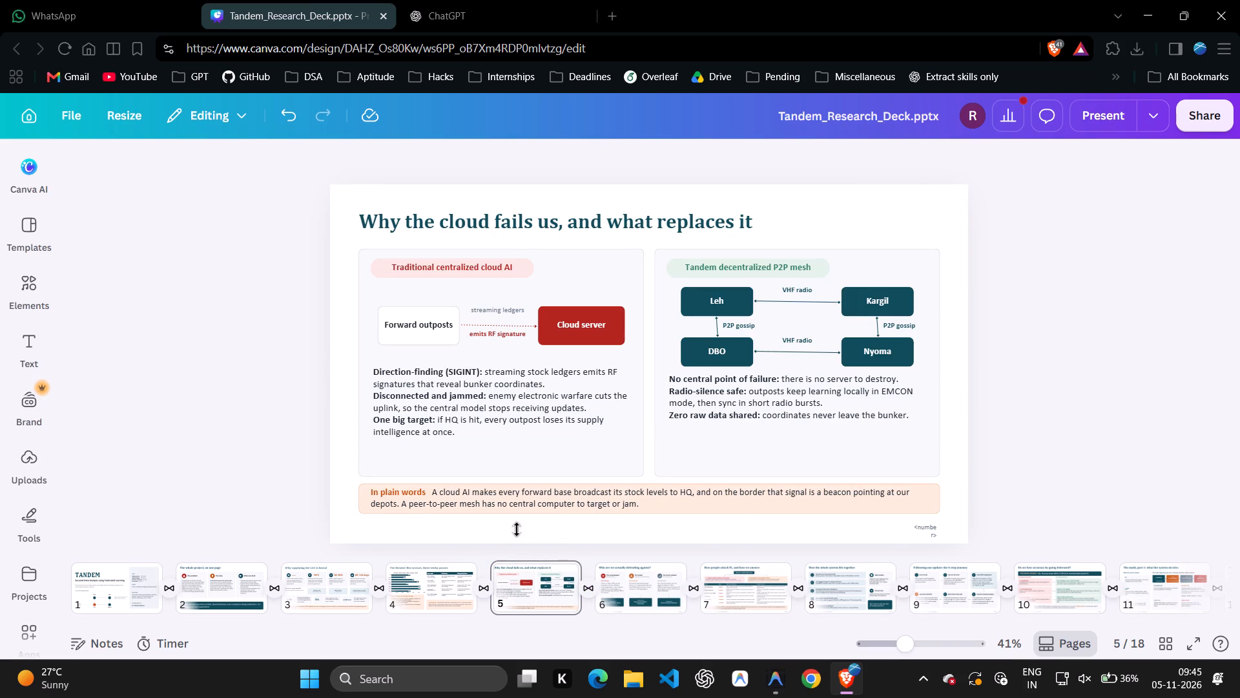
pyautogui.click(925, 527)
pyautogui.press('Delete')
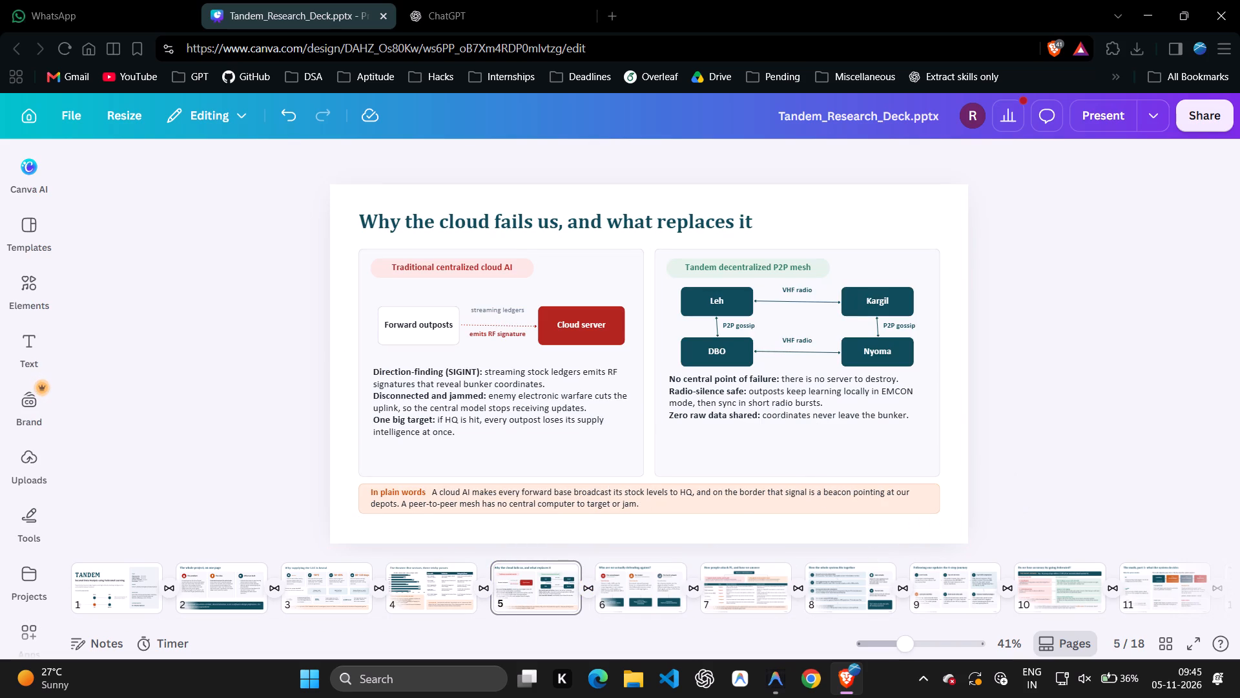
pyautogui.click(925, 527)
pyautogui.click(925, 527)
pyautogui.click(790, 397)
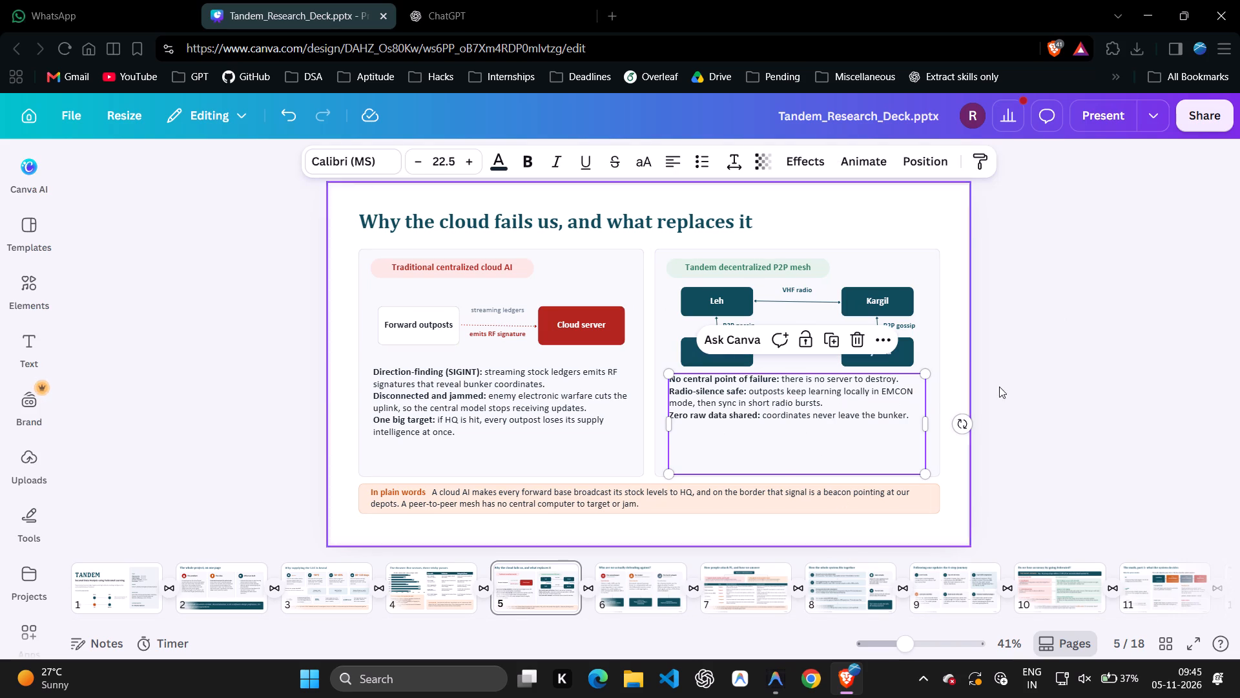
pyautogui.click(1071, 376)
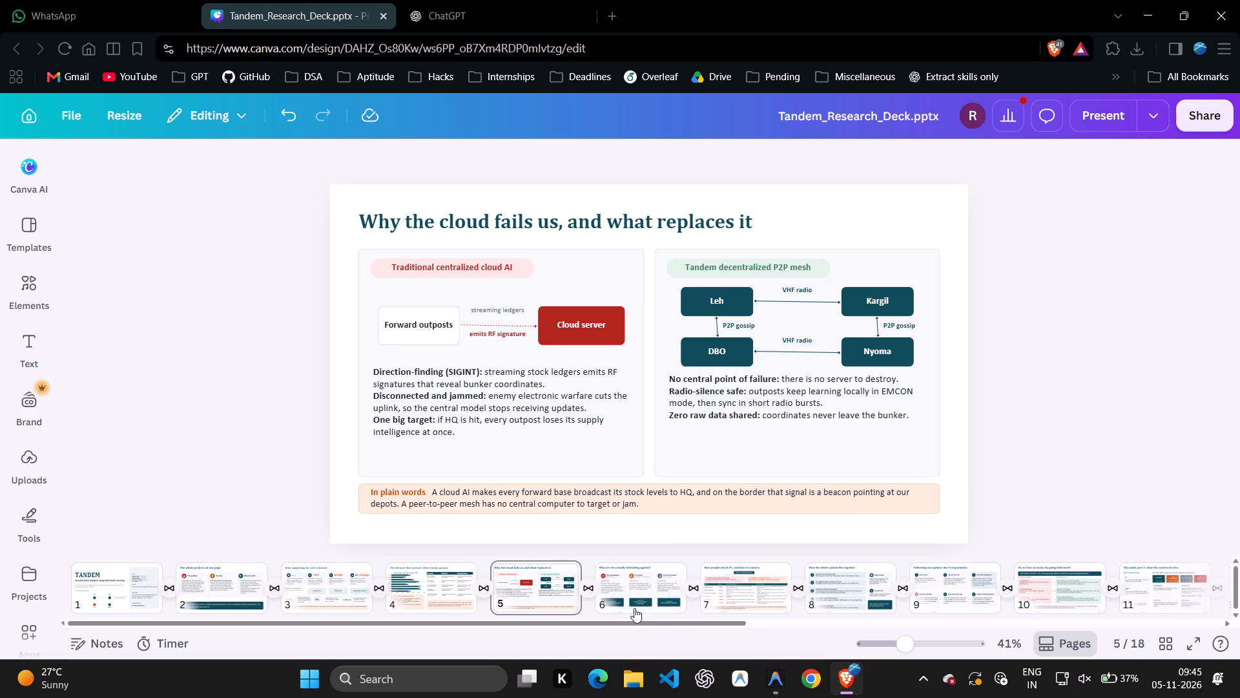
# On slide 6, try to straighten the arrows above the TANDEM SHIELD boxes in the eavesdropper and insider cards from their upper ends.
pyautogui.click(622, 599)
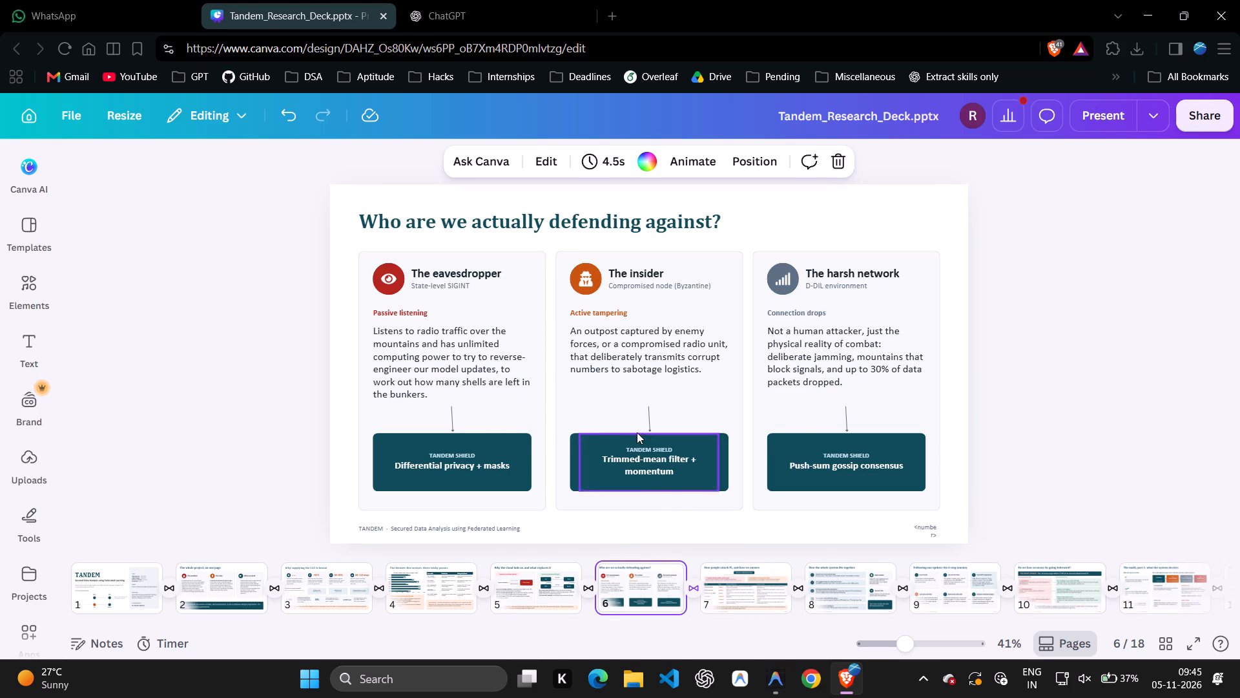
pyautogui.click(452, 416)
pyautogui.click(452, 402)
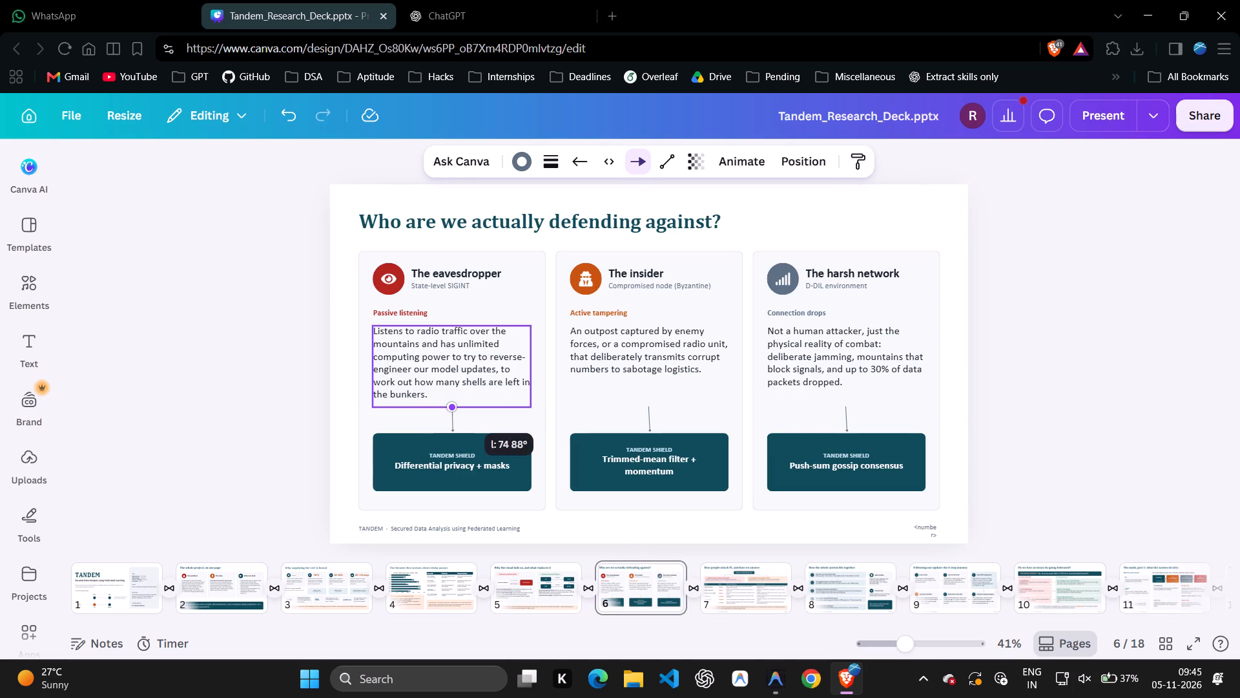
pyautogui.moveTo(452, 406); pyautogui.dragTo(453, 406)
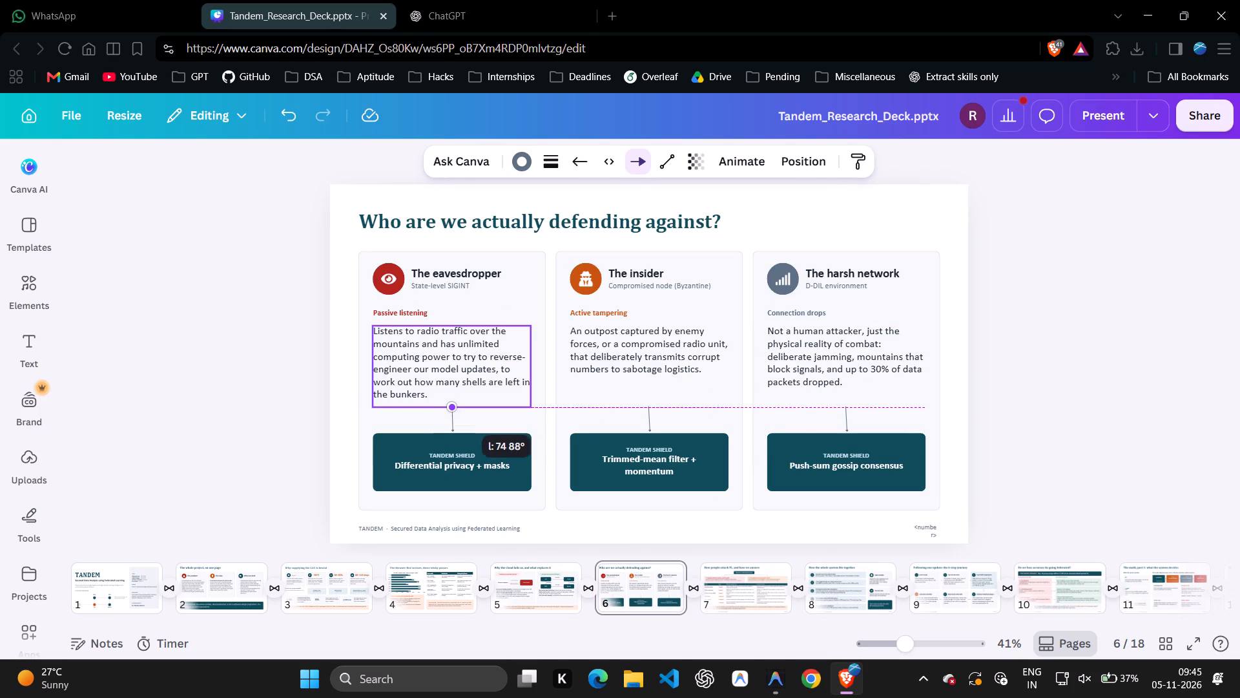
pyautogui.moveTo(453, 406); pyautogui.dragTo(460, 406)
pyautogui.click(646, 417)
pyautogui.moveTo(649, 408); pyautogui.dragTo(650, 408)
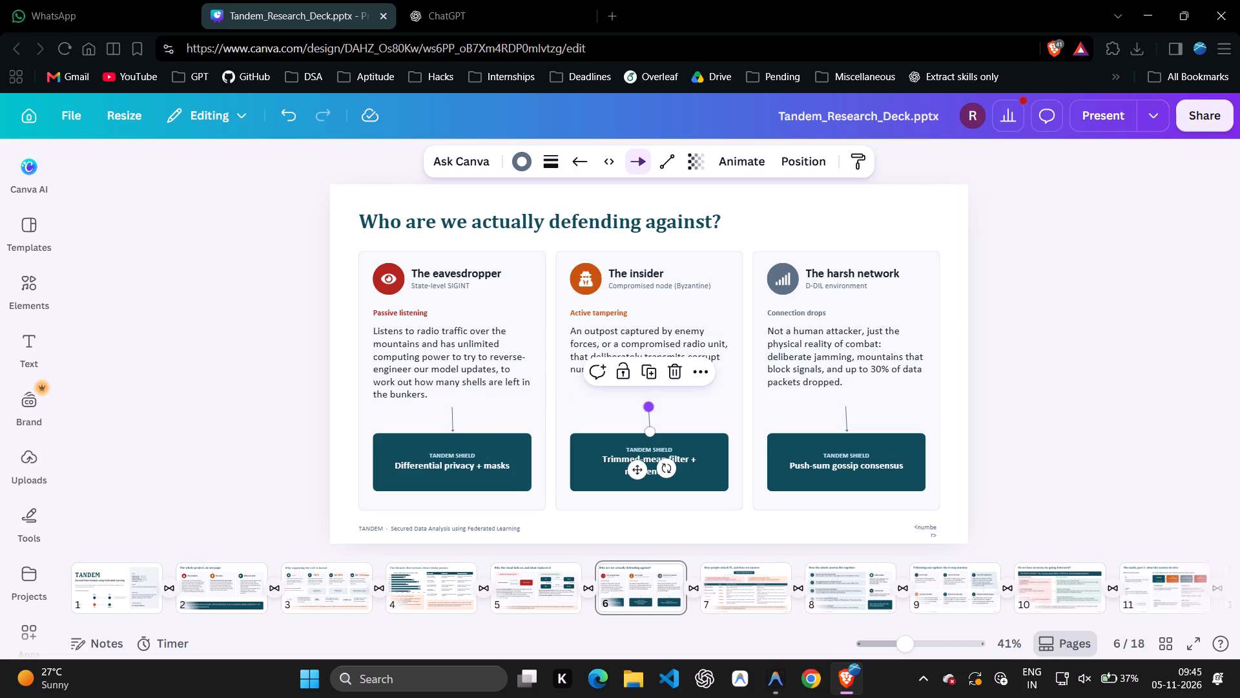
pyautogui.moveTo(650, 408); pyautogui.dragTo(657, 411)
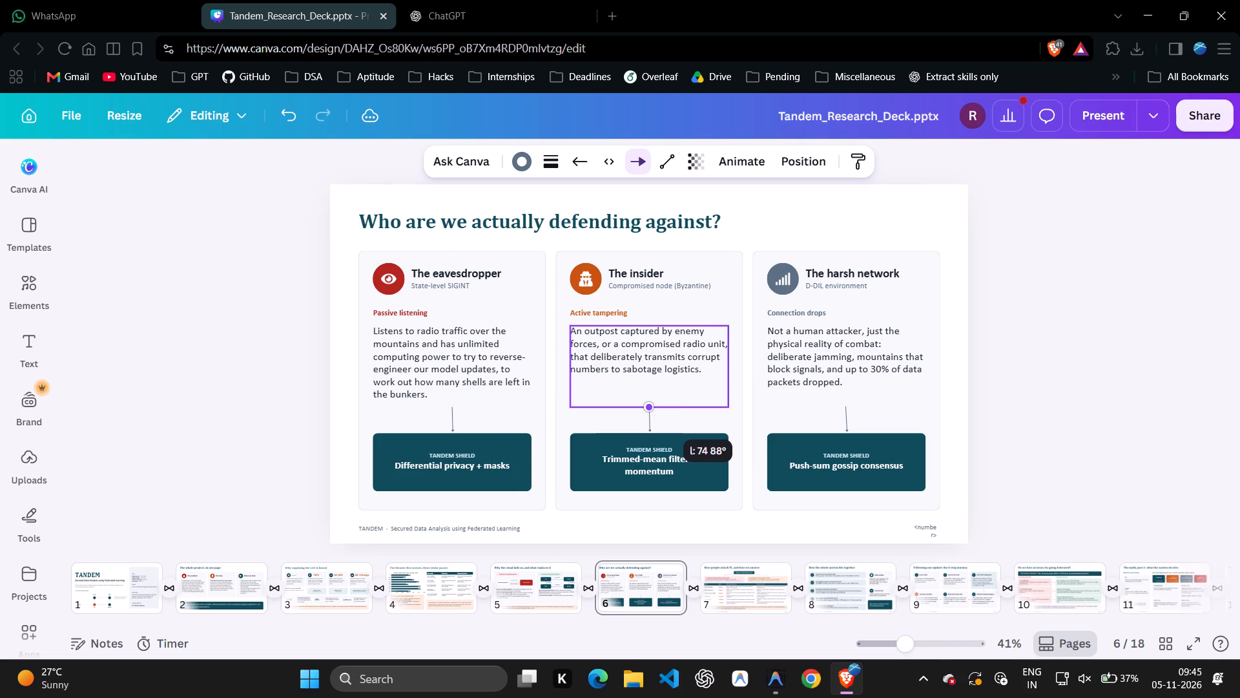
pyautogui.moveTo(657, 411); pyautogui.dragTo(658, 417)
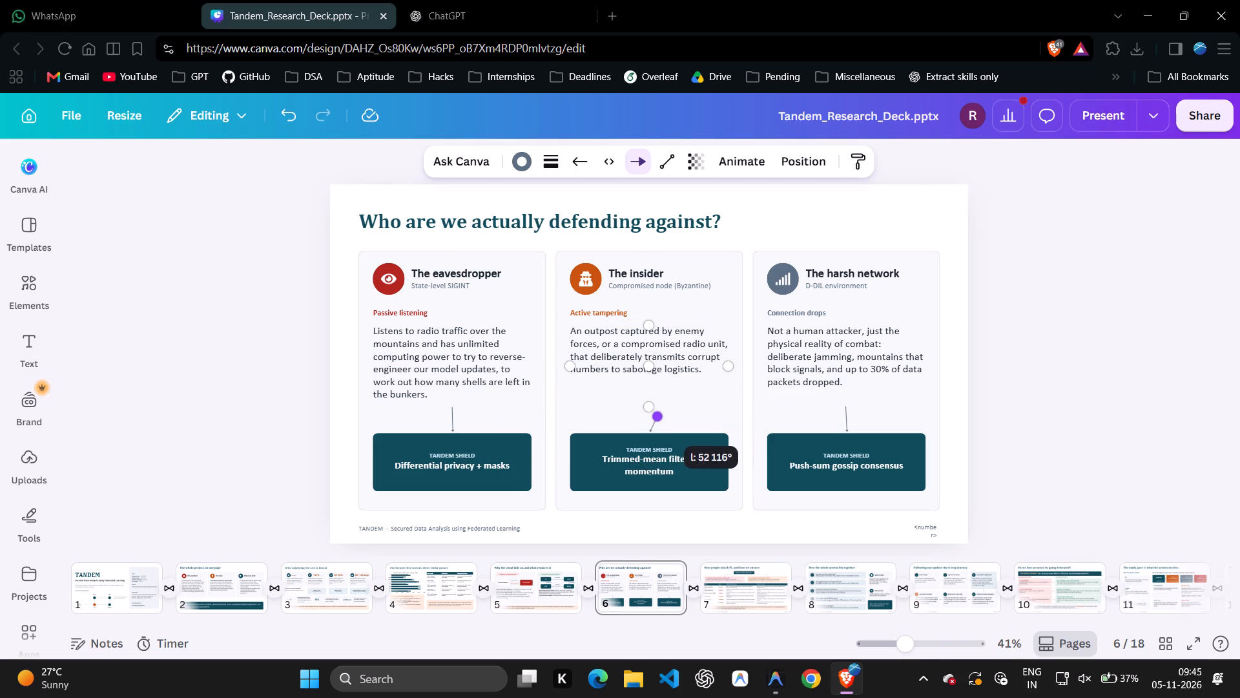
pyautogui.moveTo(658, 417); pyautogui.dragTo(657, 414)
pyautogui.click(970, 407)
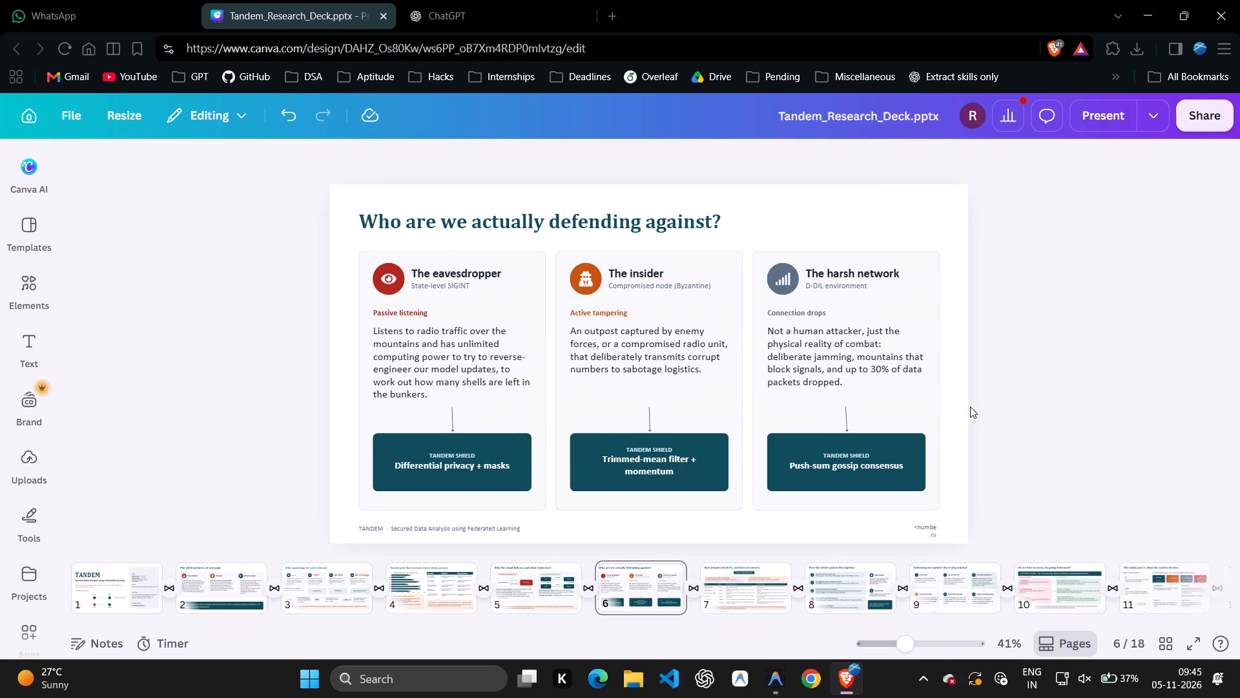
# On slide 6, try to straighten the arrow above the TANDEM SHIELD box in the harsh network card from its upper end.
pyautogui.click(842, 416)
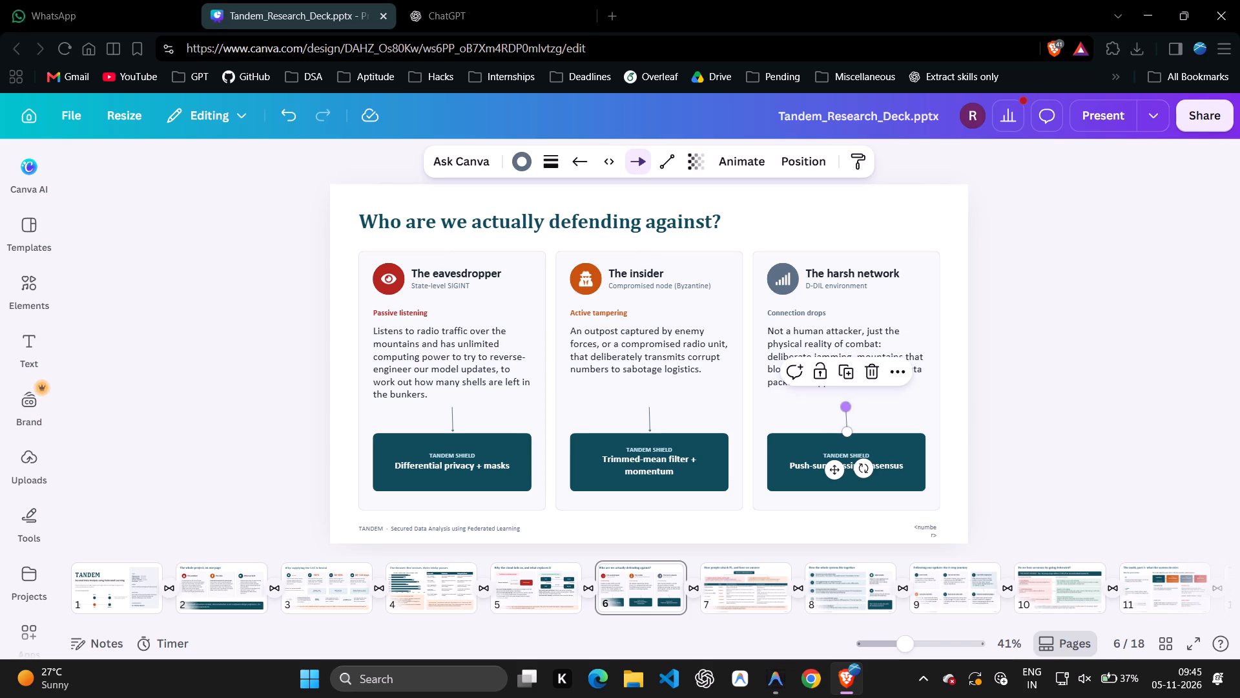
pyautogui.click(843, 408)
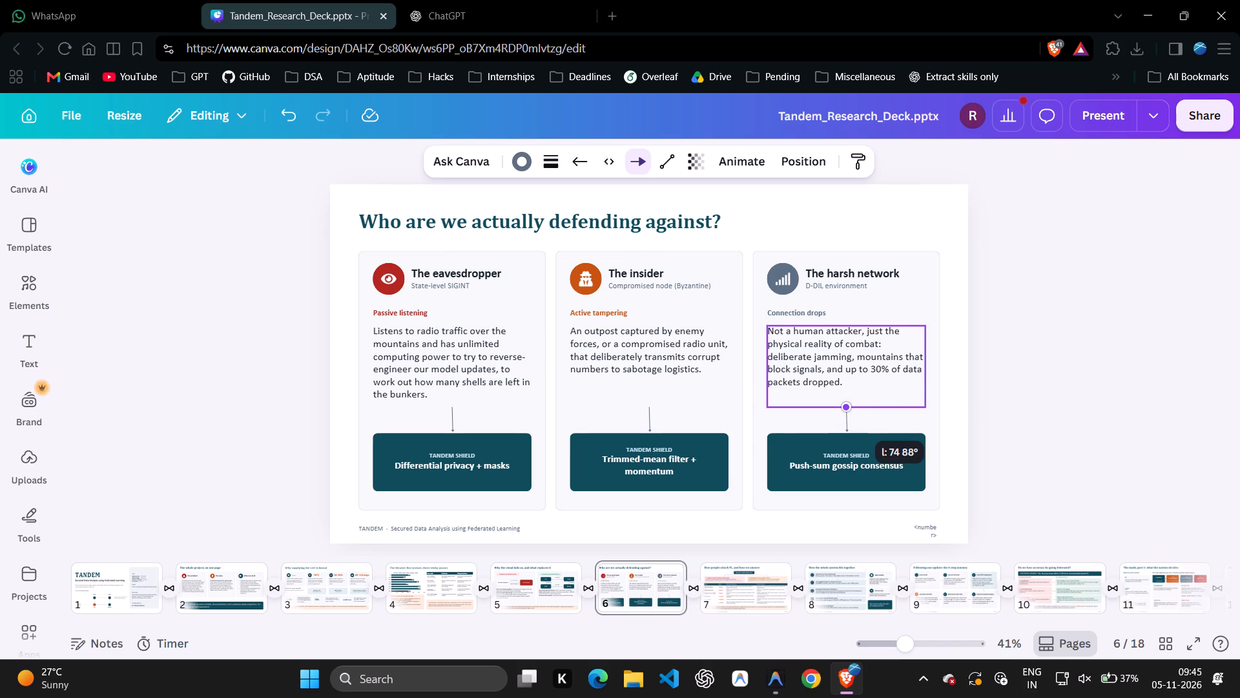
pyautogui.click(1034, 388)
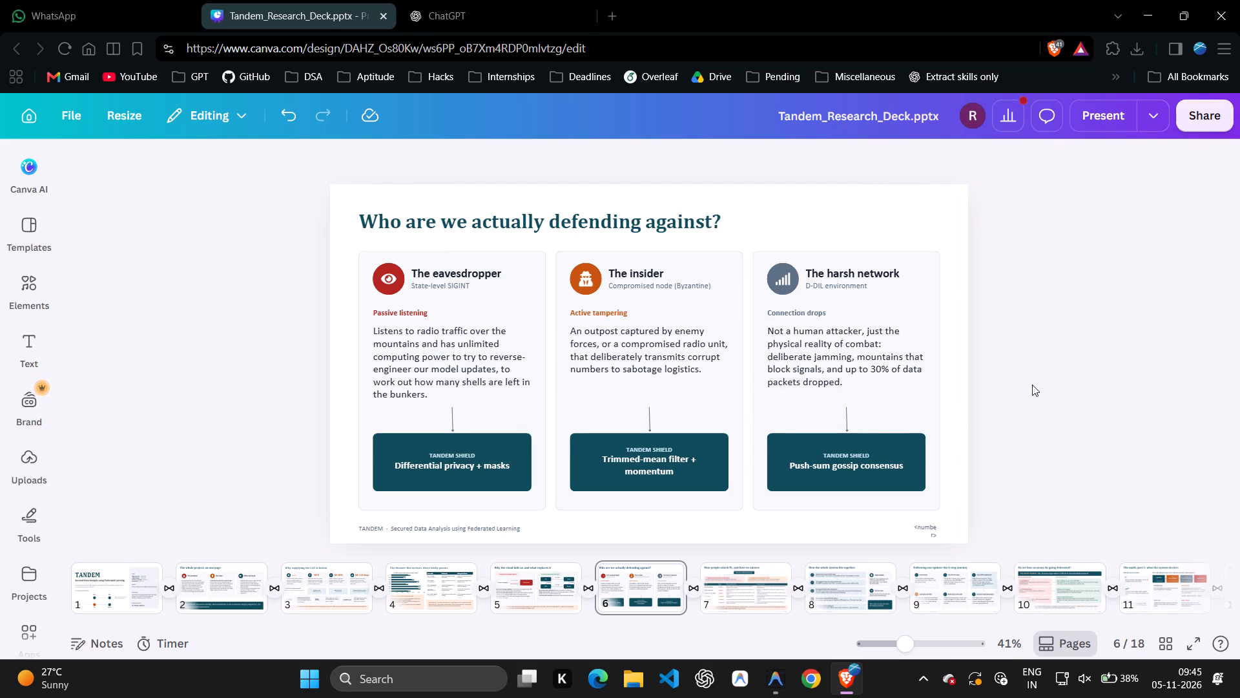
# Delete the page-number placeholder and the TANDEM footer text from slide 6.
pyautogui.click(929, 525)
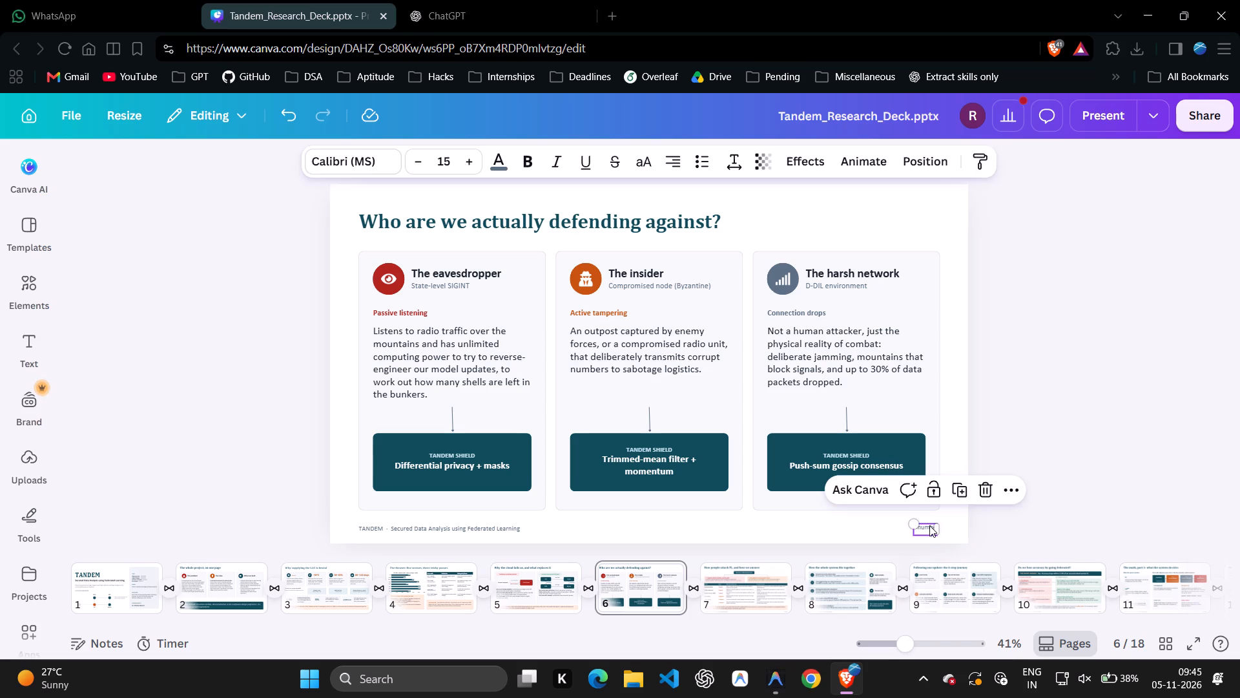
pyautogui.press('Delete')
pyautogui.click(516, 531)
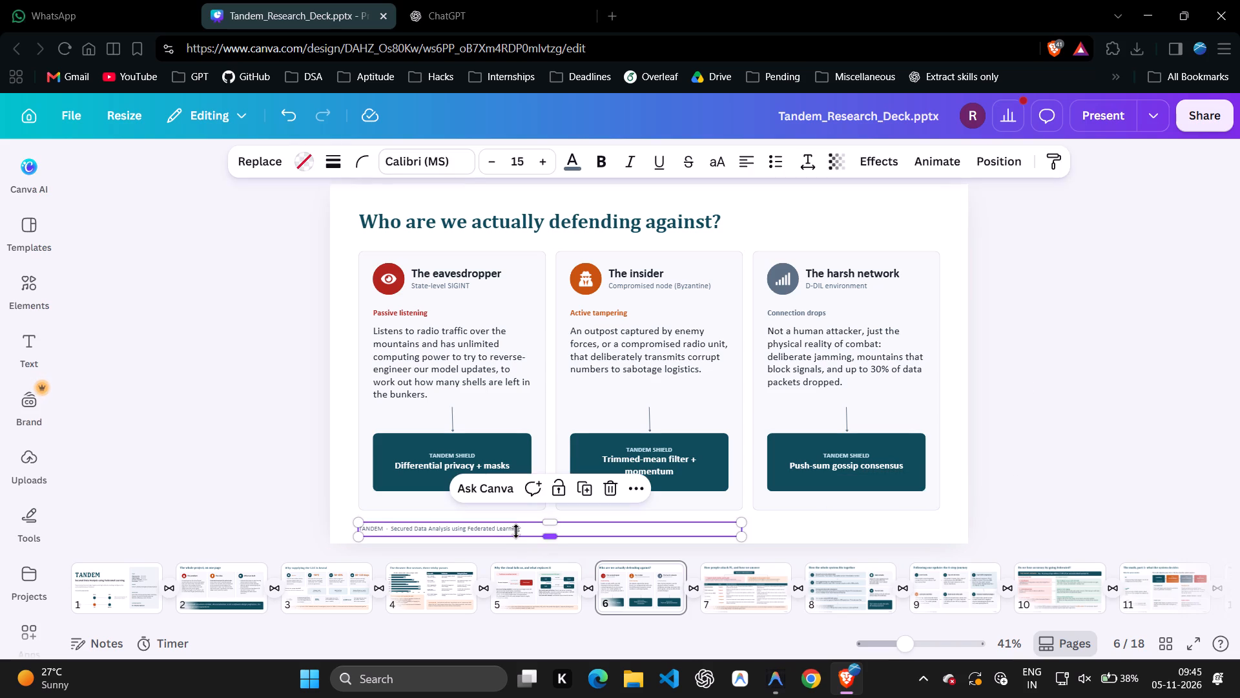
pyautogui.press('Delete')
pyautogui.click(984, 503)
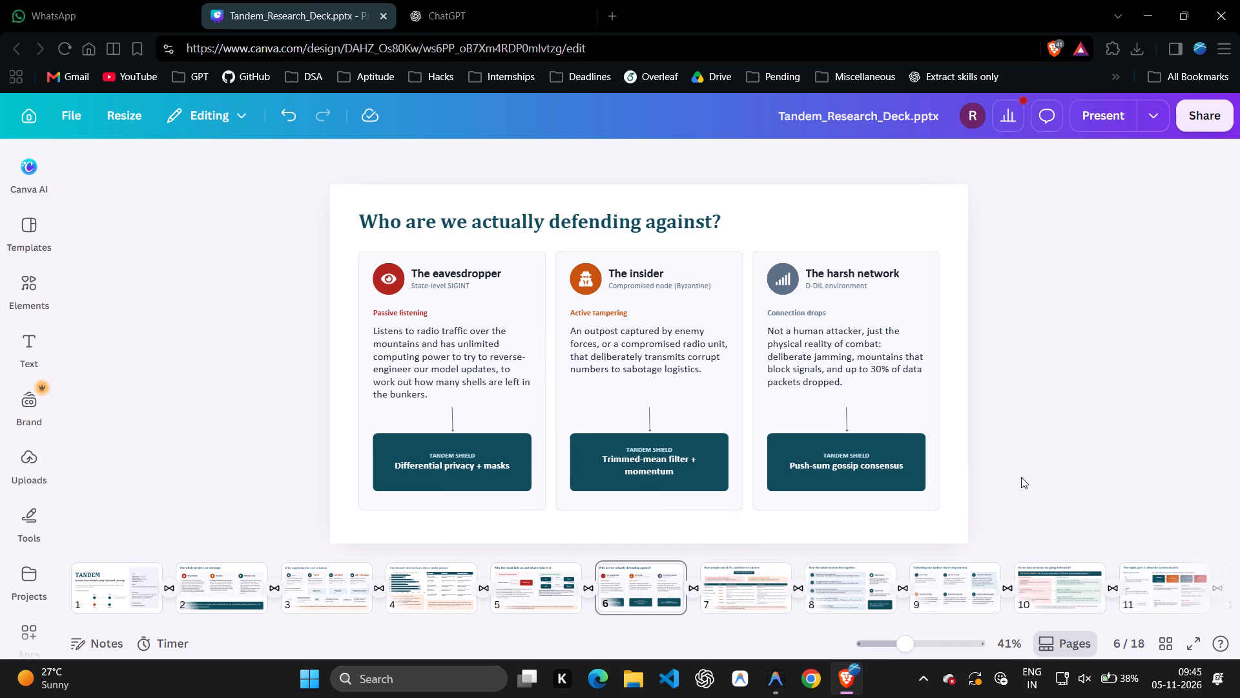
# Delete the TANDEM footer text and the page-number placeholder from slide 7.
pyautogui.press('Right')
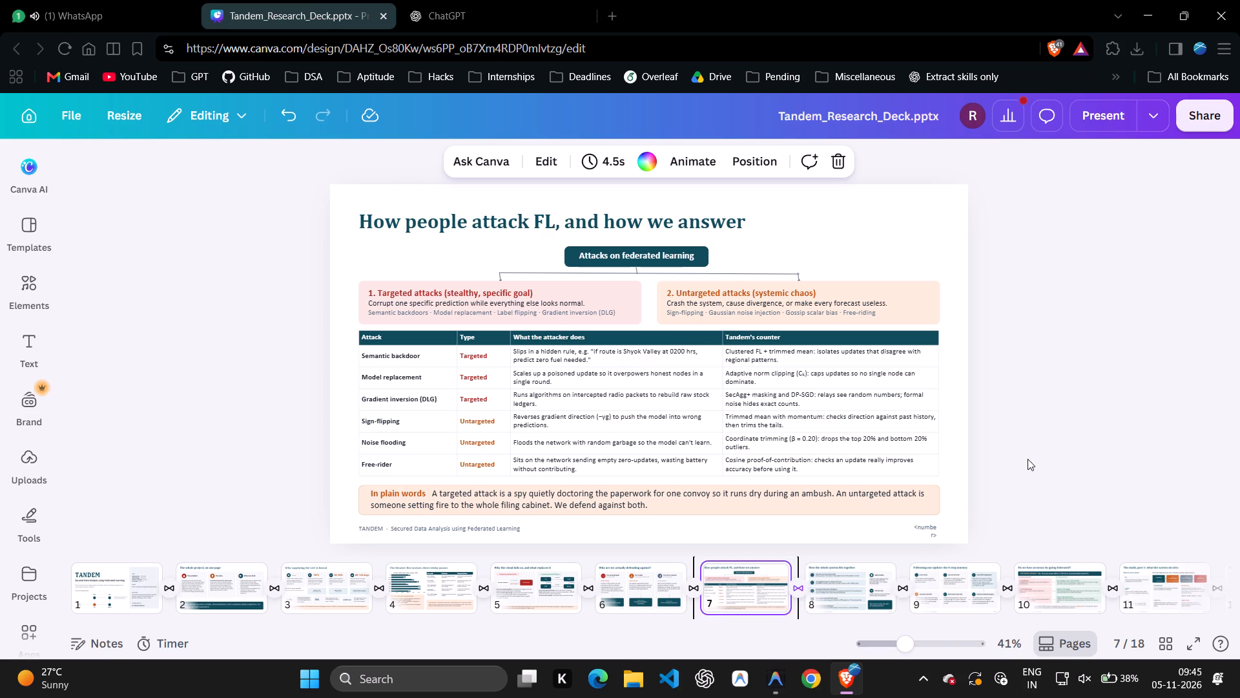
pyautogui.click(502, 525)
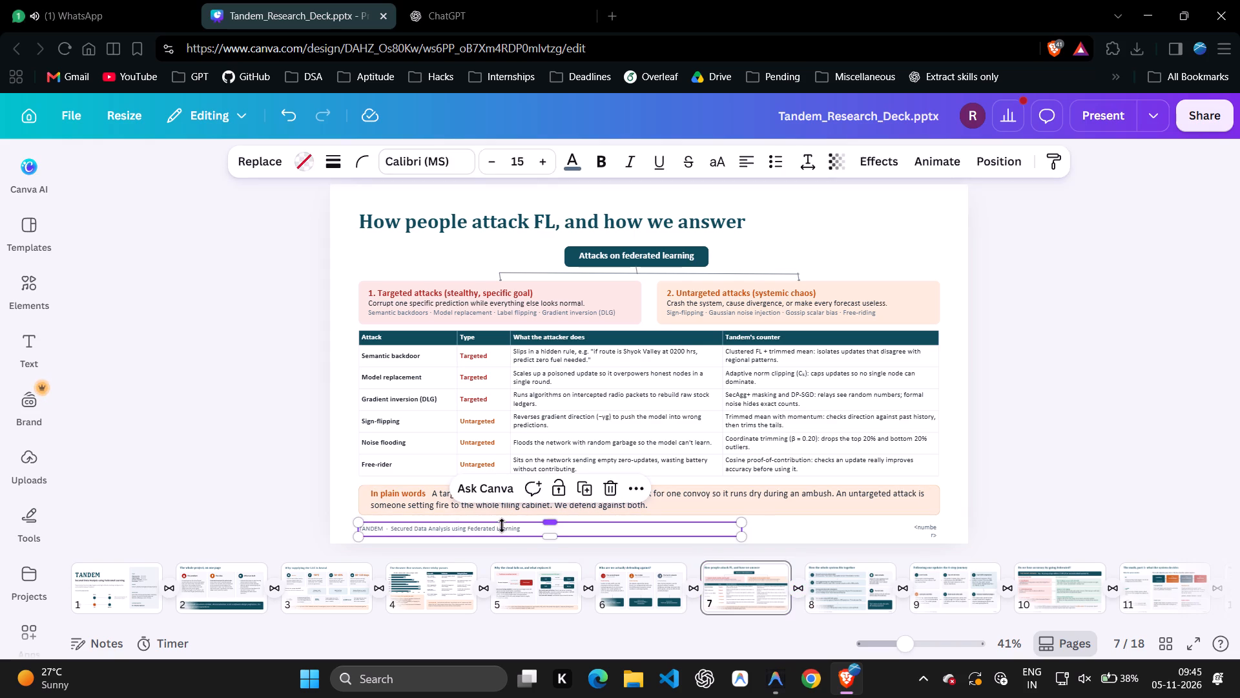
pyautogui.press('Delete')
pyautogui.click(934, 531)
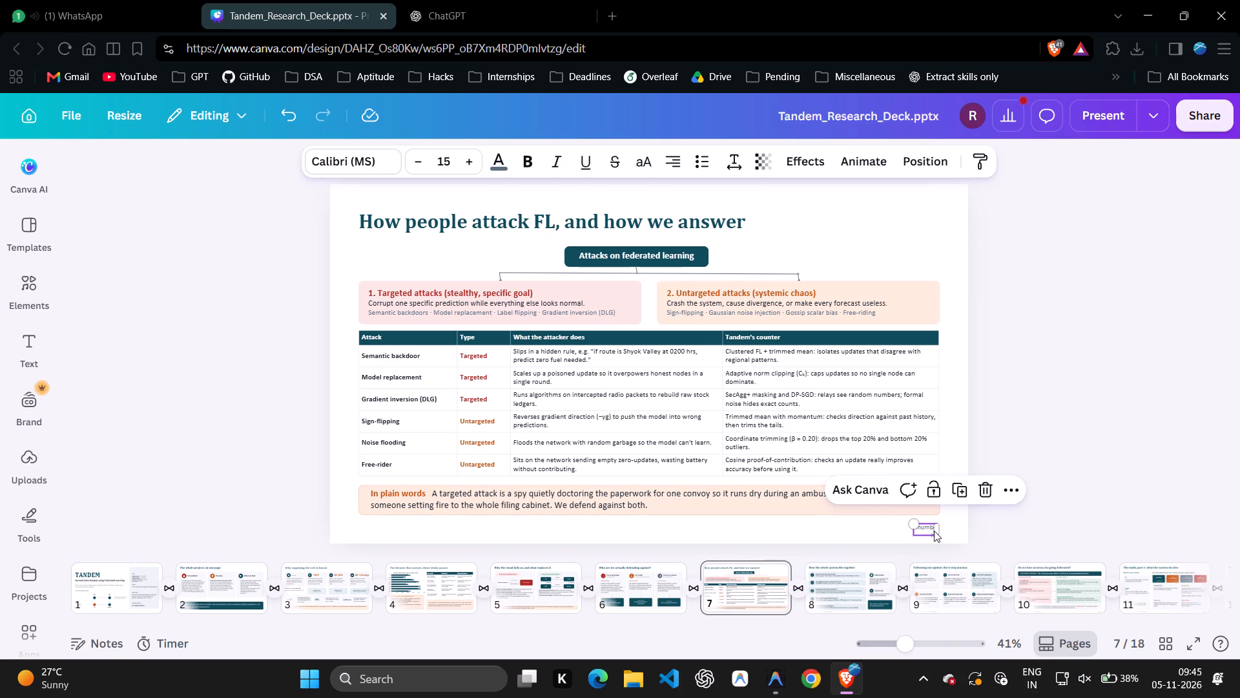
pyautogui.press('Delete')
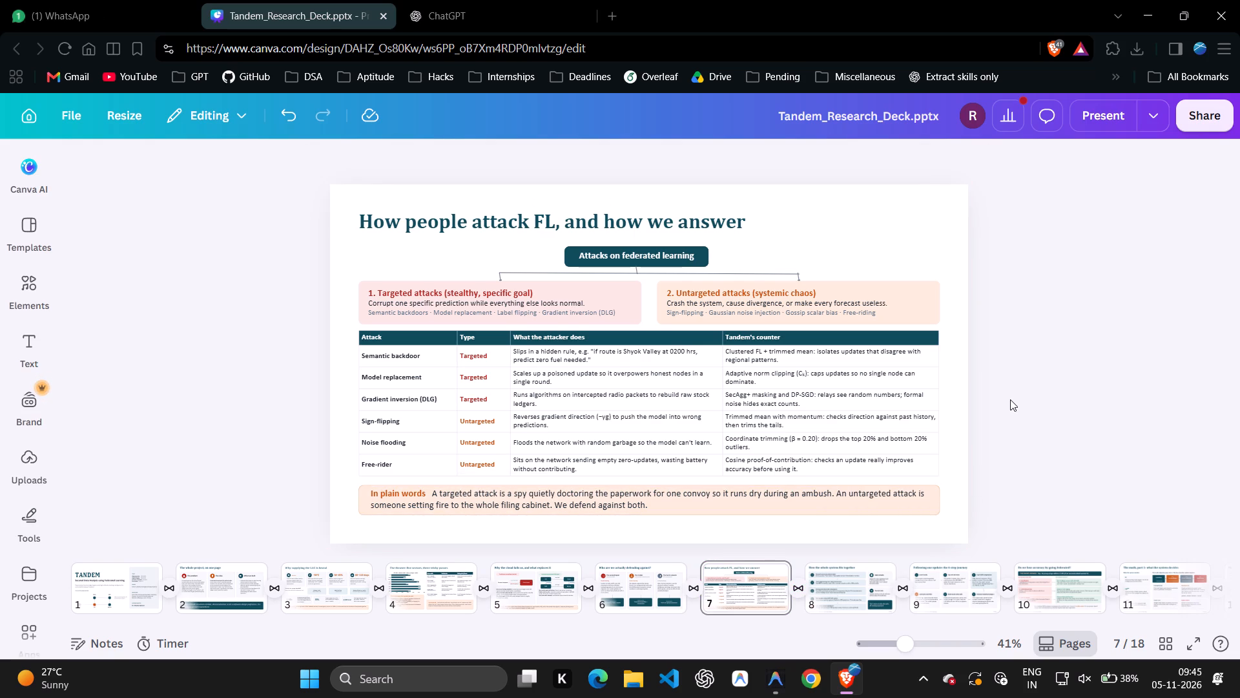
pyautogui.click(1010, 399)
# Delete the TANDEM footer text and the page-number placeholder from slide 8.
pyautogui.press('Right')
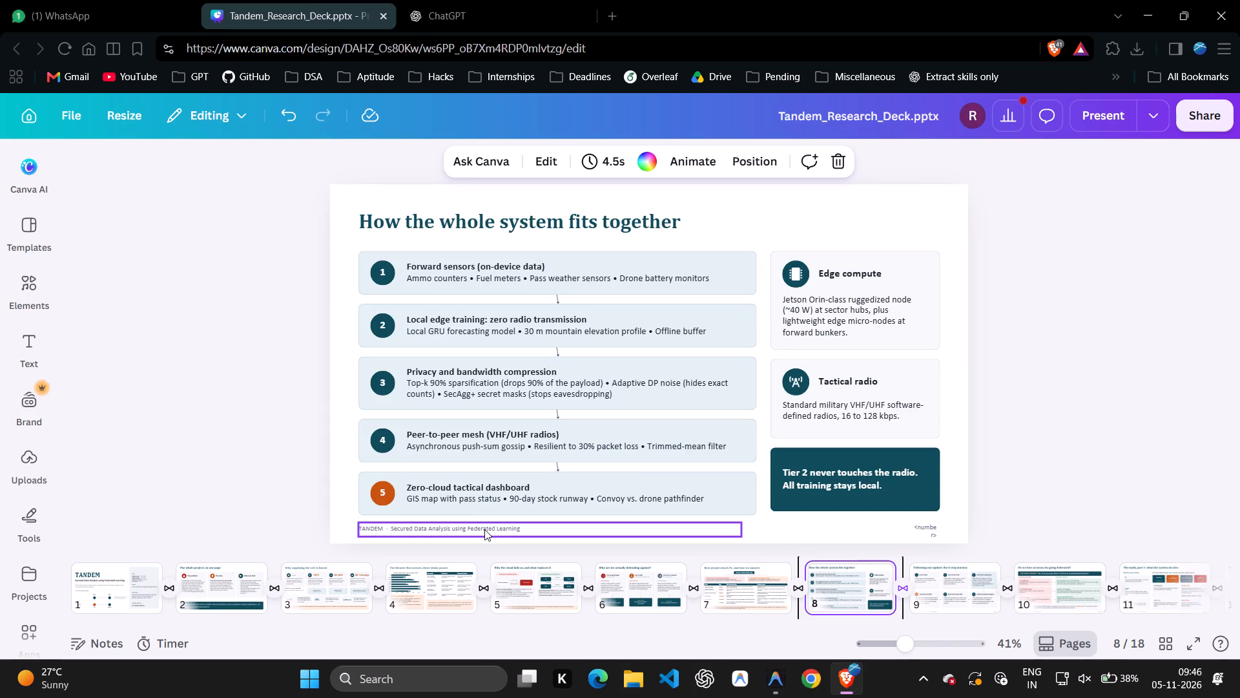
pyautogui.click(484, 529)
pyautogui.press('Delete')
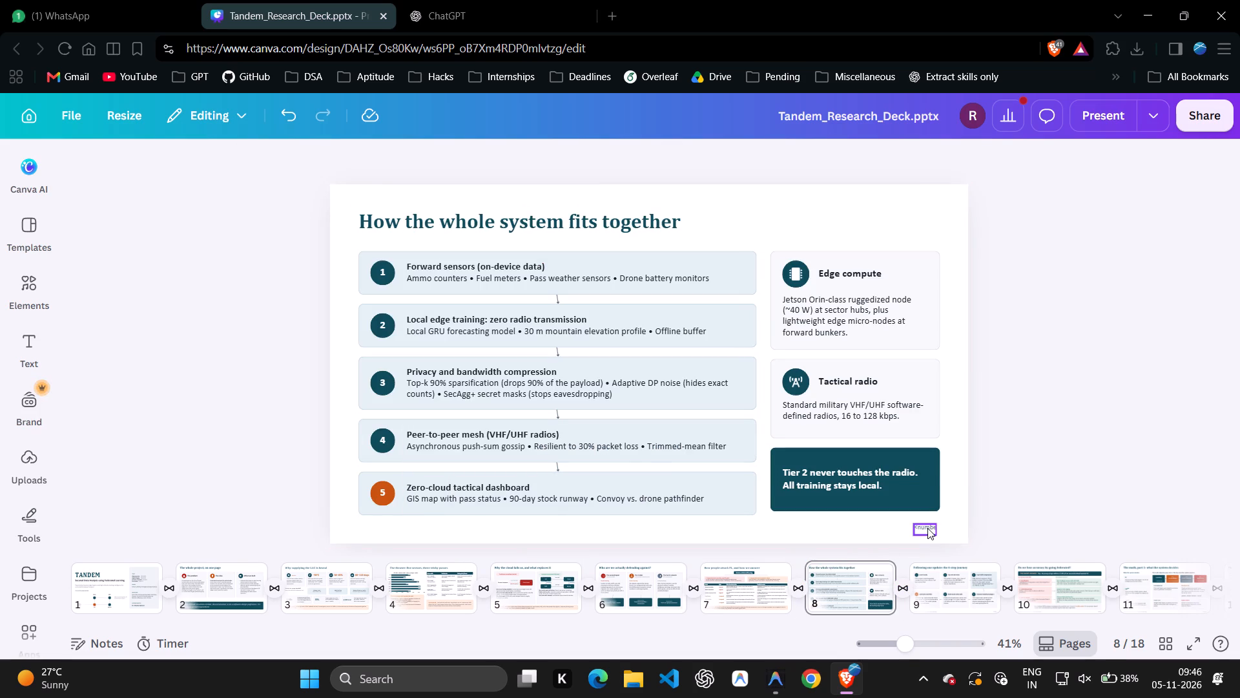
pyautogui.click(927, 528)
pyautogui.press('Delete')
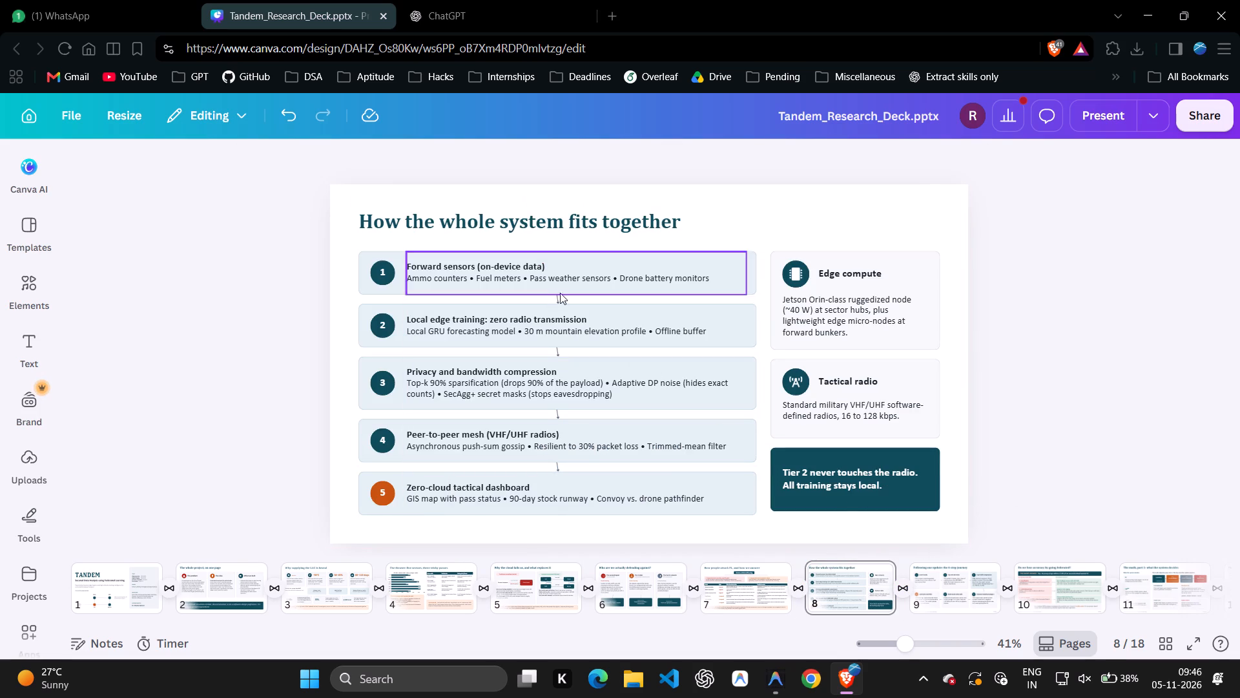
# On slide 8, straighten the arrow between boxes 1 and 2 to vertical from its lower end.
pyautogui.click(563, 297)
pyautogui.click(557, 310)
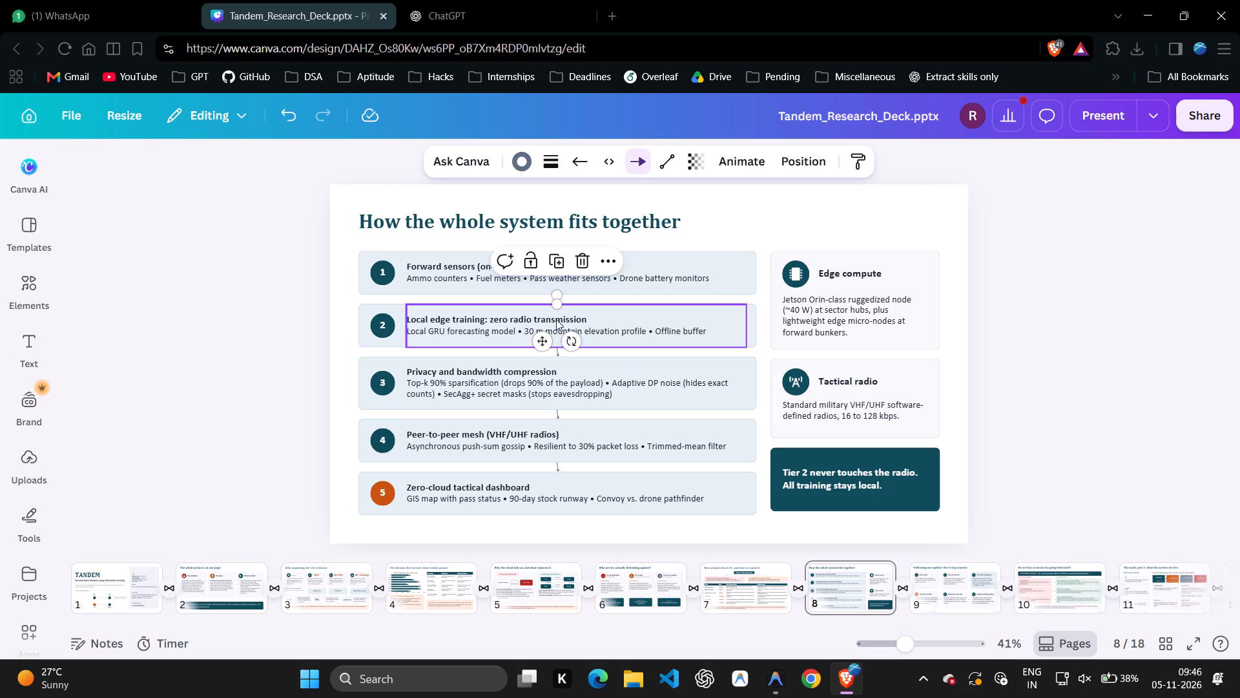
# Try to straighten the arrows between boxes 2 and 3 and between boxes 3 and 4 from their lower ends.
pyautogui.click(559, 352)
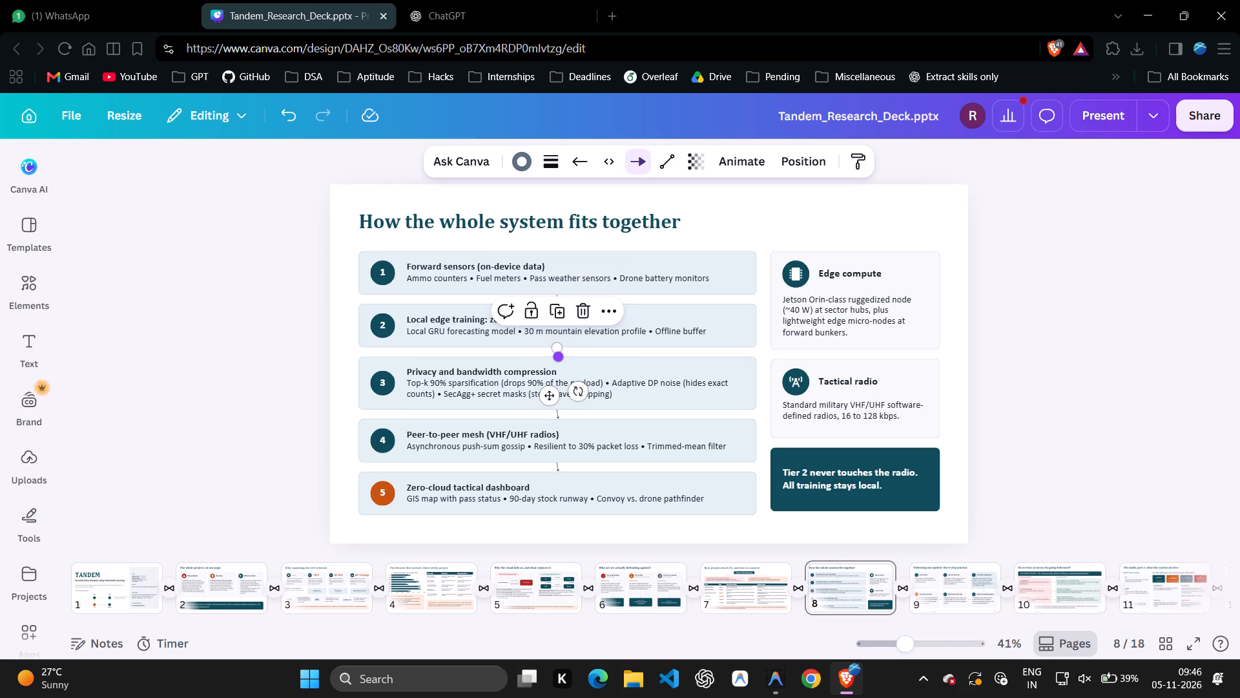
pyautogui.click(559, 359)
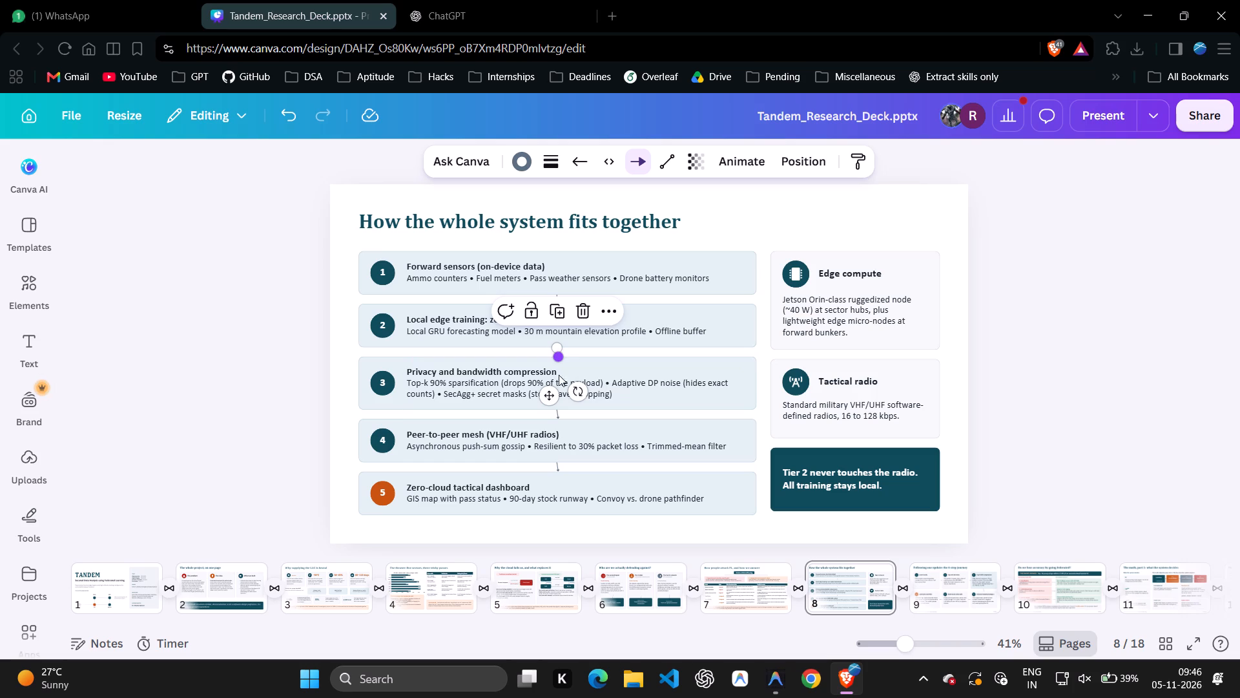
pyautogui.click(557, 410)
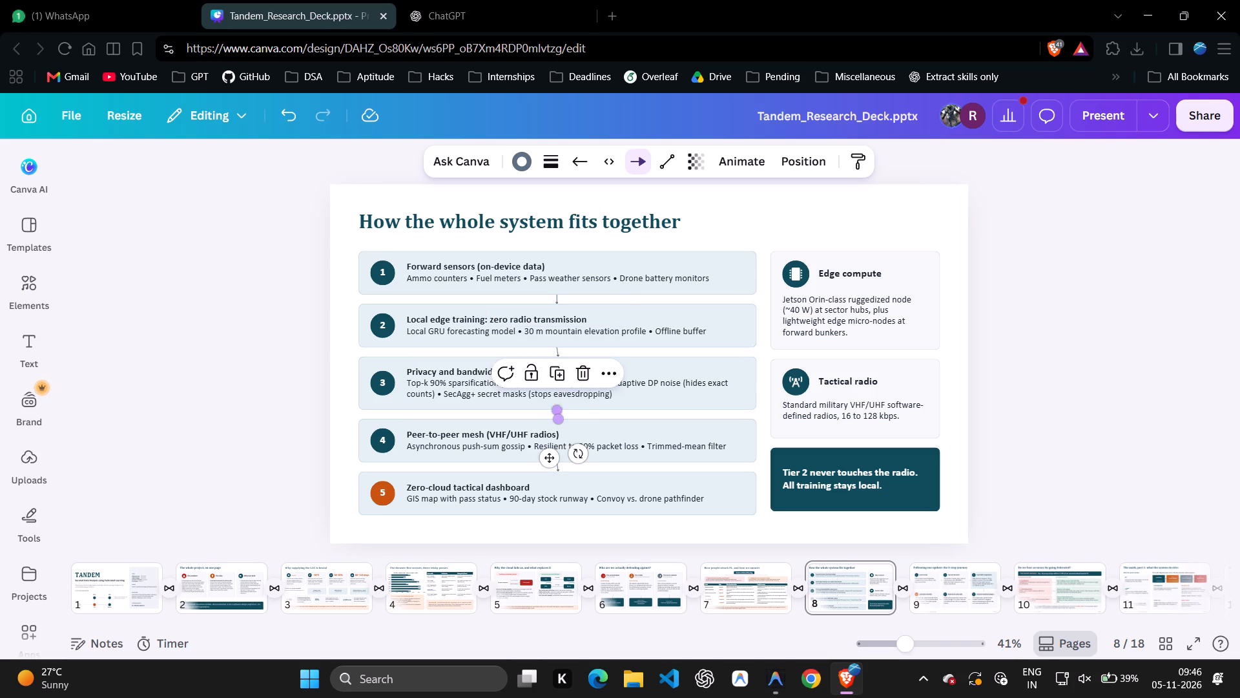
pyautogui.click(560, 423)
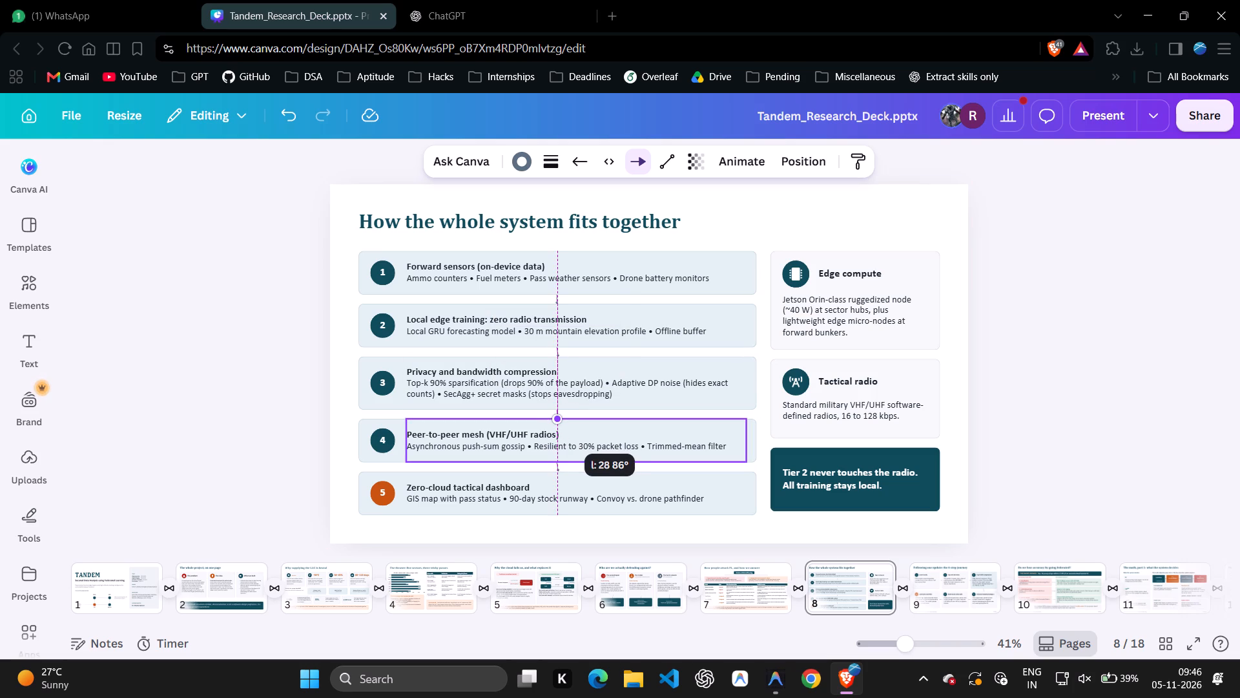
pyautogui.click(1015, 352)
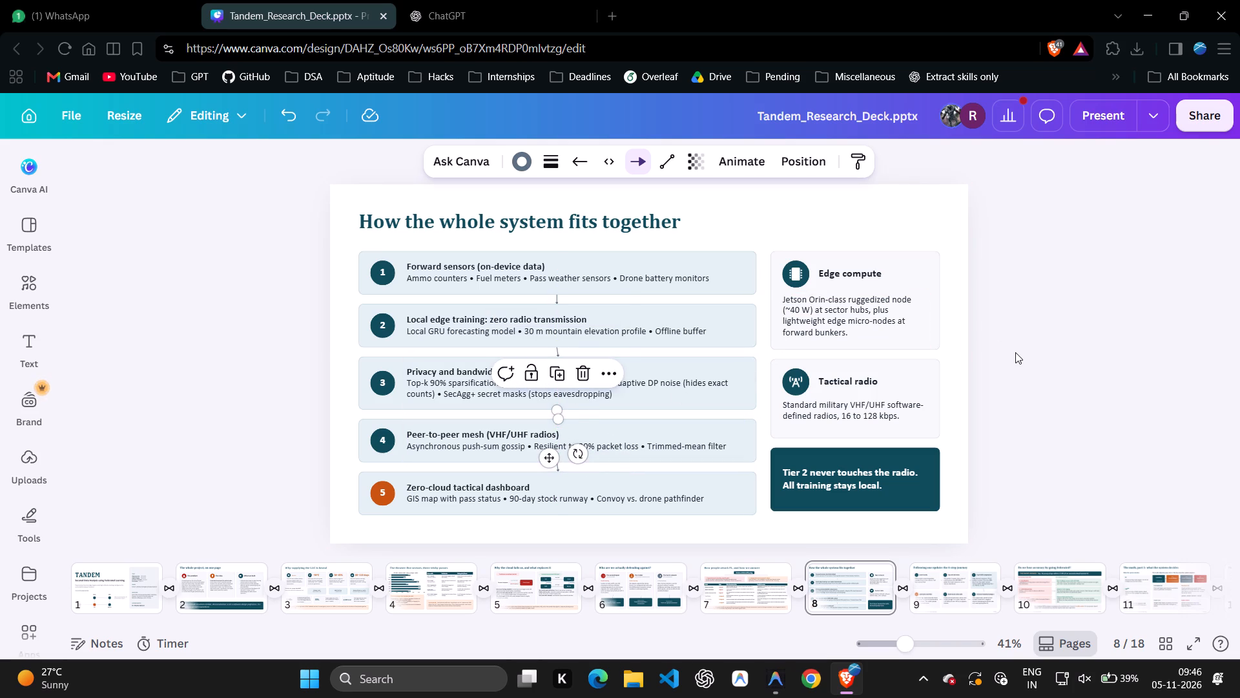
# Adjust the lower ends of the arrows between boxes 2 and 3 and boxes 3 and 4, setting the latter to 90°.
pyautogui.click(559, 352)
pyautogui.moveTo(559, 355); pyautogui.dragTo(556, 361)
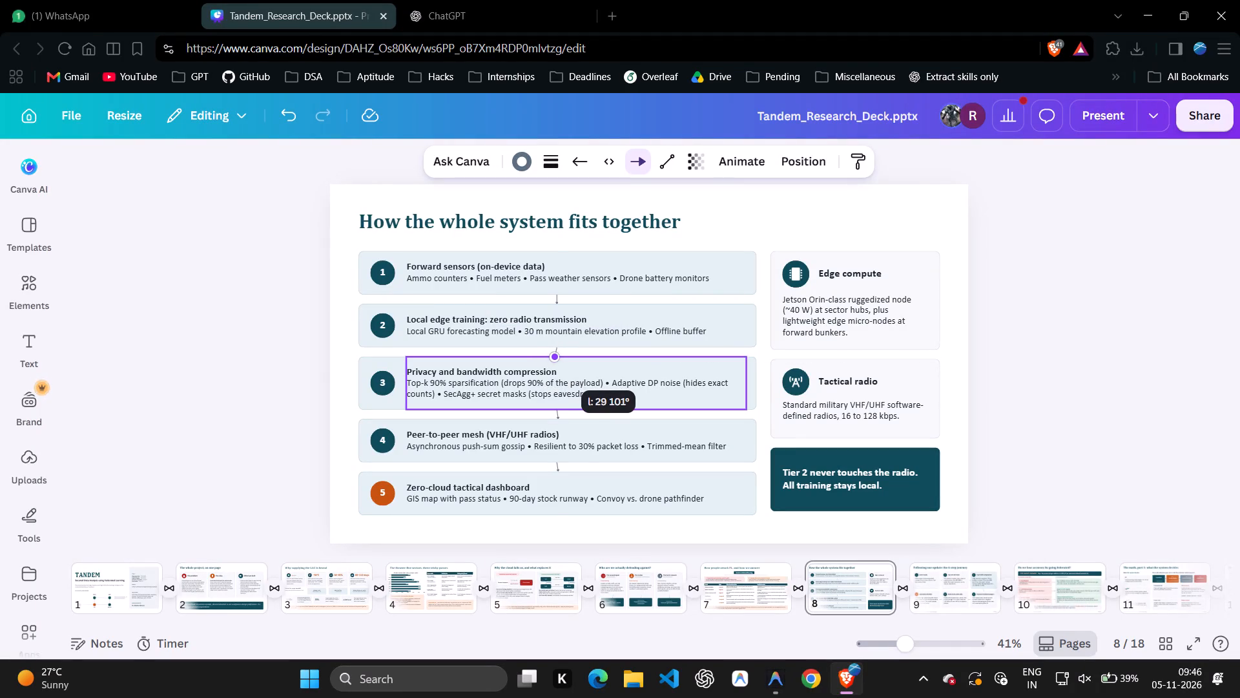
pyautogui.moveTo(556, 361); pyautogui.dragTo(558, 361)
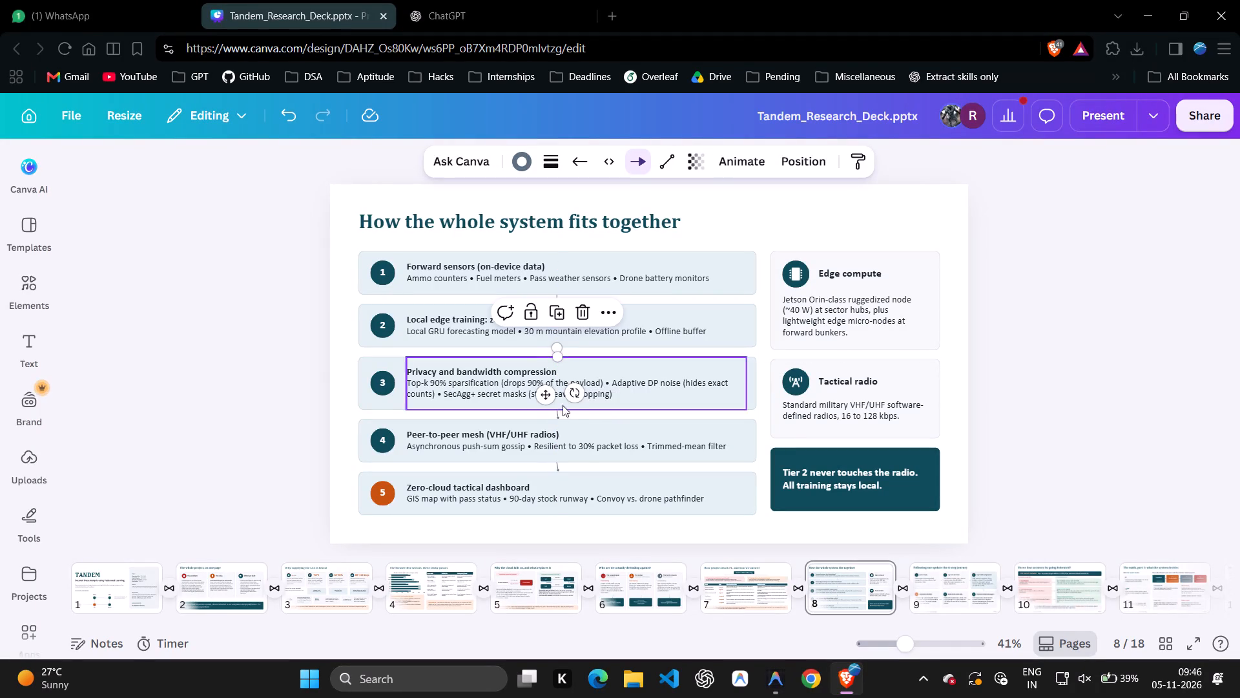
pyautogui.click(559, 414)
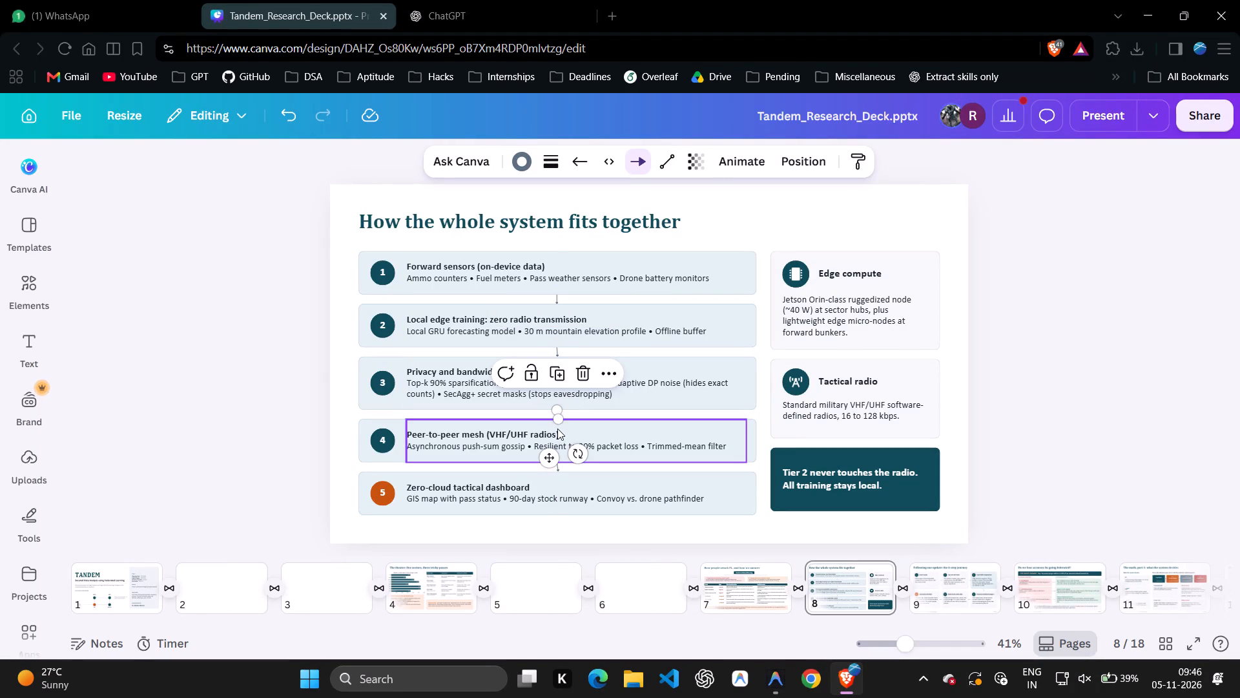
pyautogui.click(559, 419)
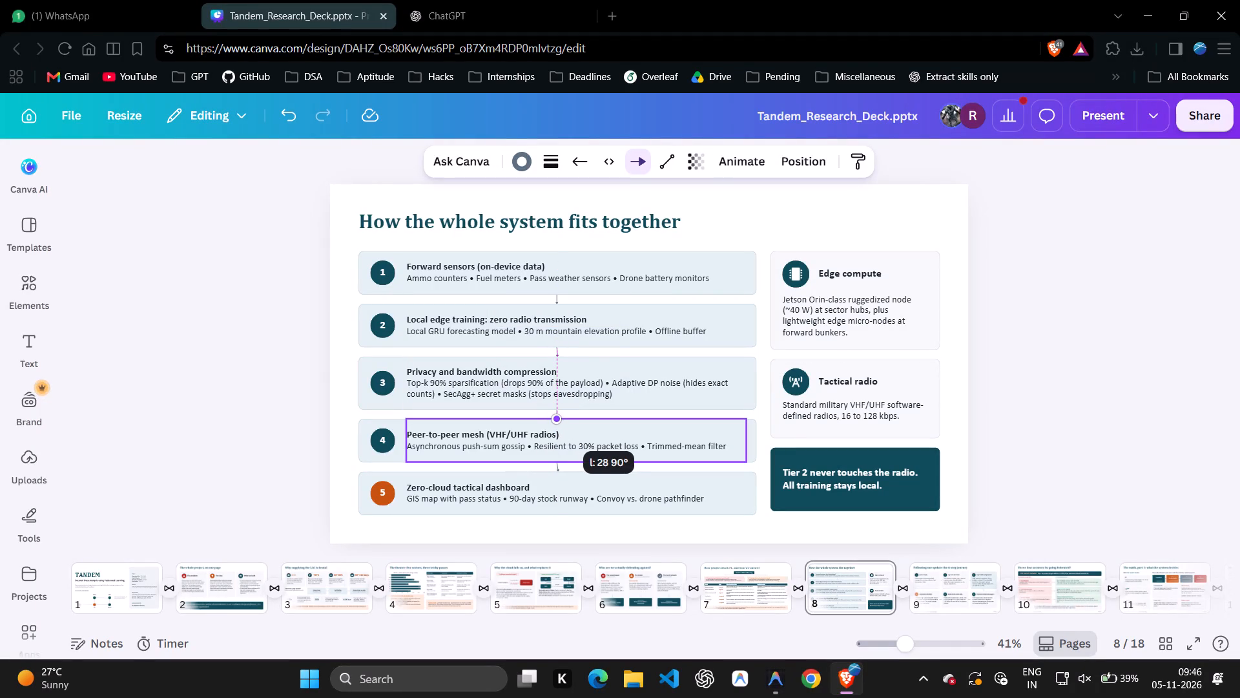
pyautogui.click(1027, 390)
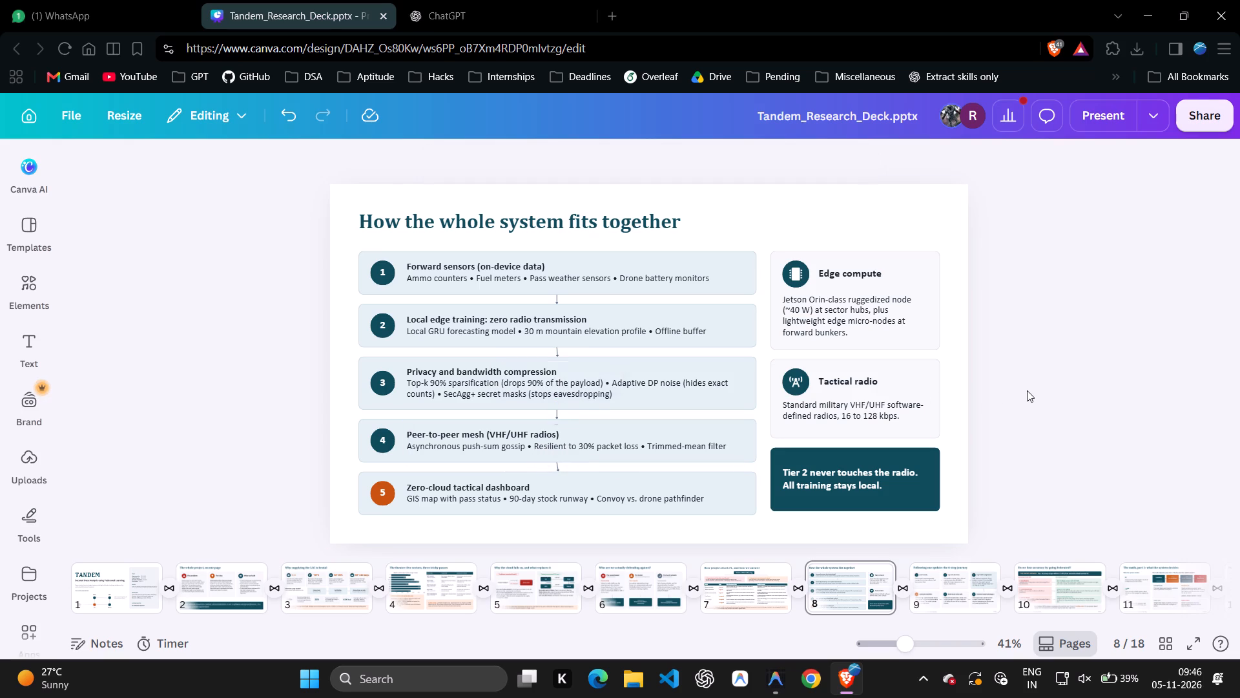
# Straighten the arrow between boxes 4 and 5 to 90° and finish aligning the arrow between boxes 2 and 3 vertically.
pyautogui.click(557, 351)
pyautogui.click(559, 358)
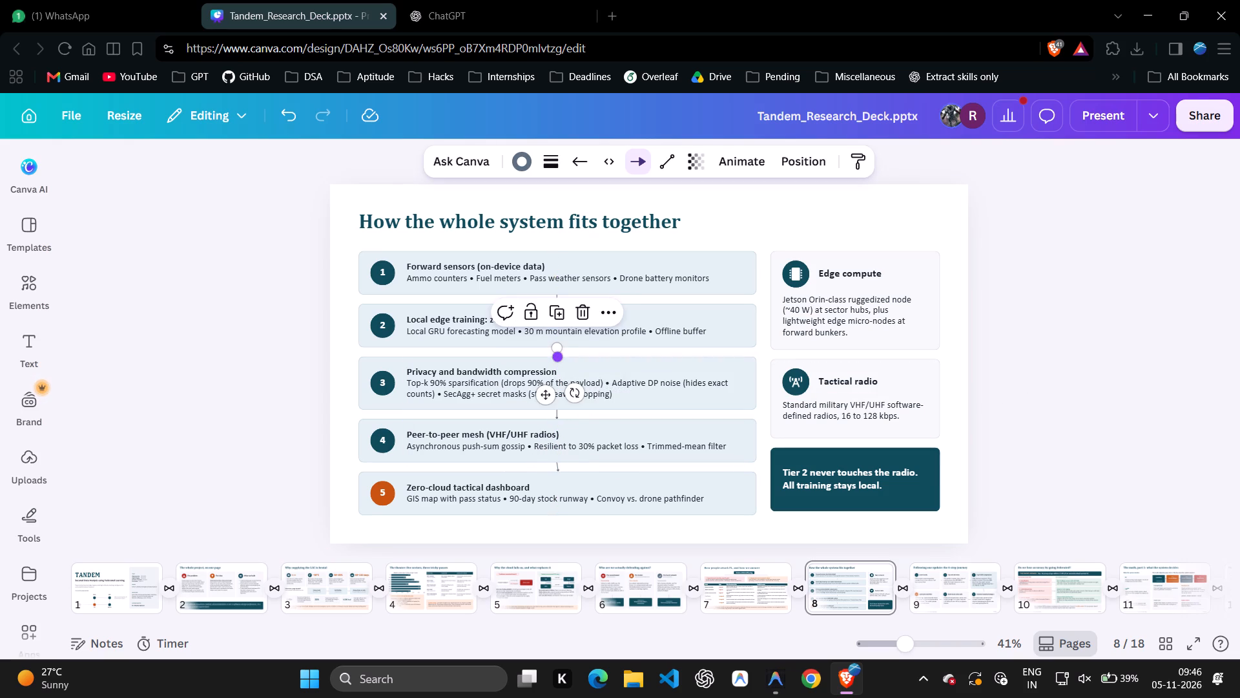
pyautogui.click(558, 468)
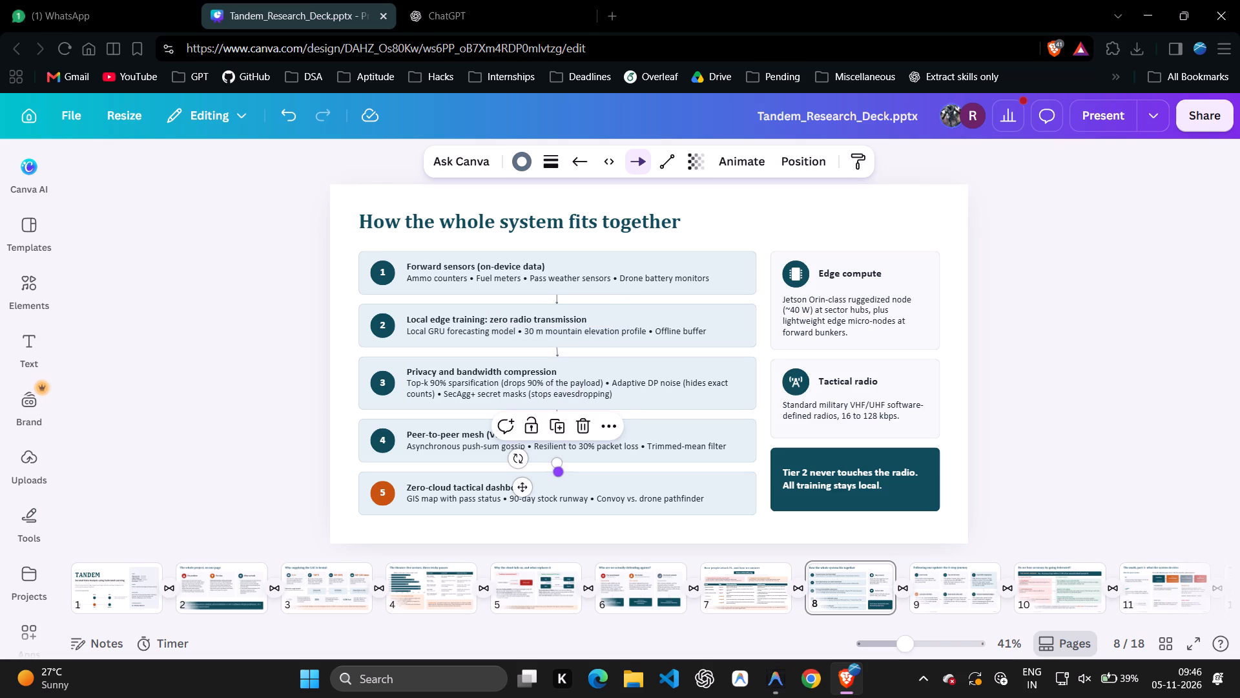
pyautogui.click(558, 475)
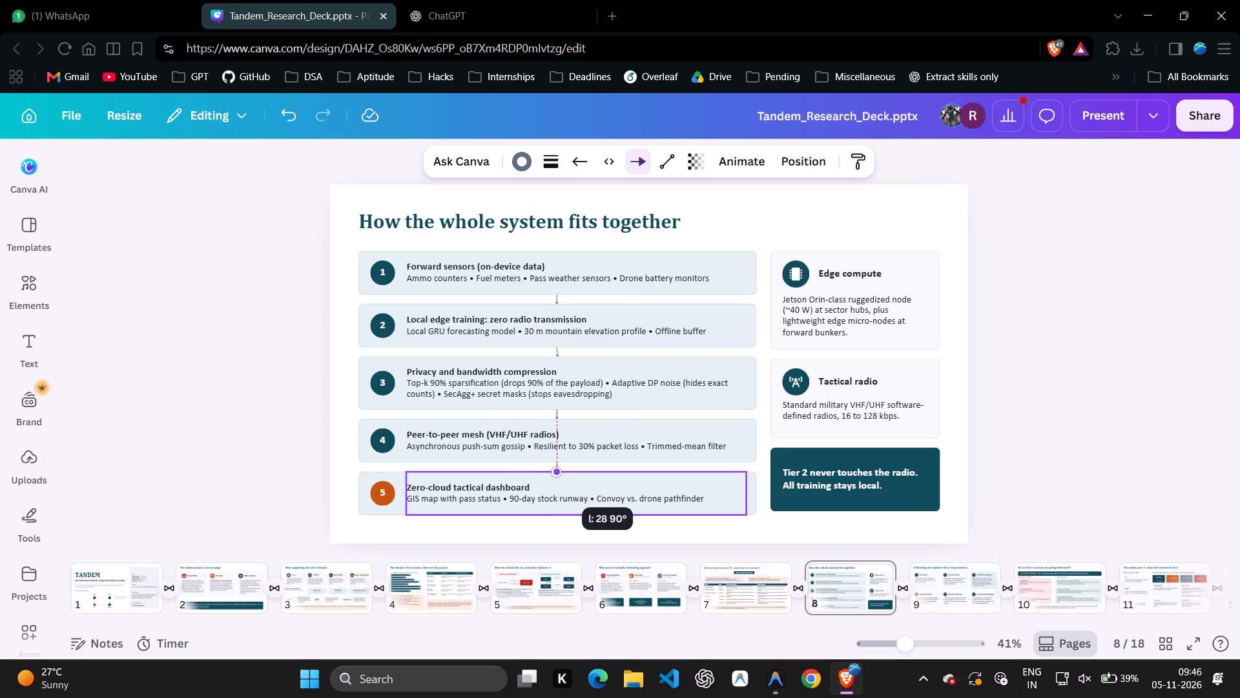
pyautogui.click(980, 450)
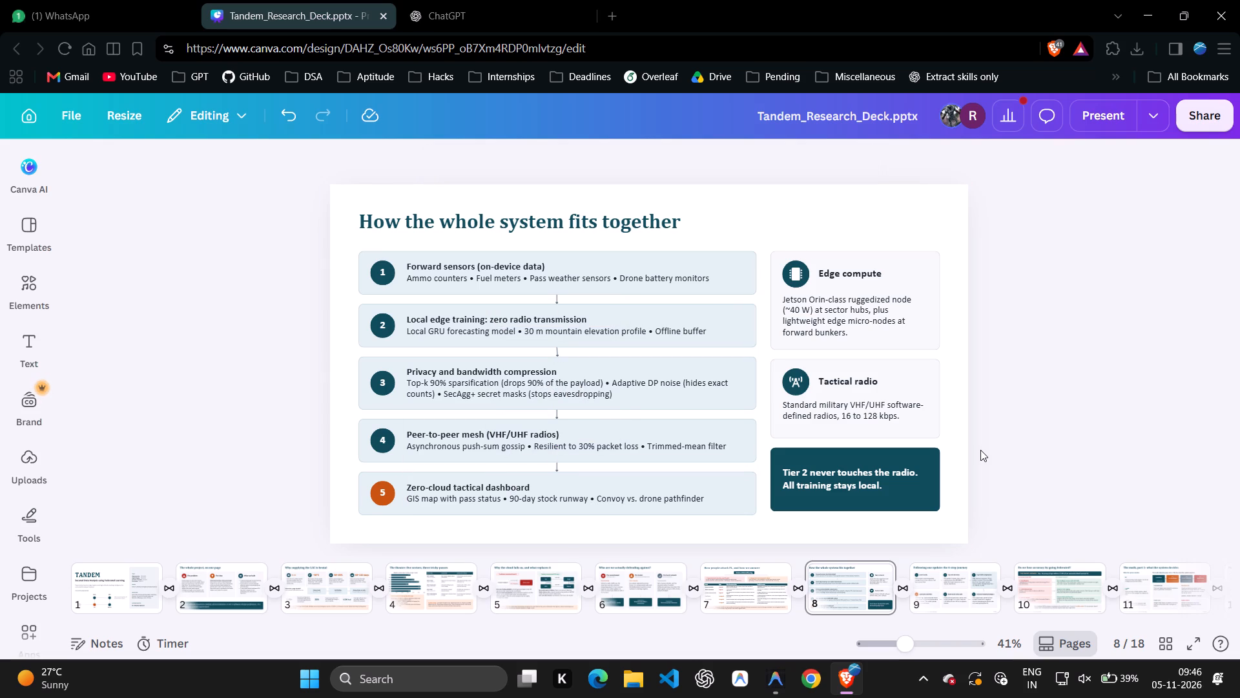
pyautogui.click(557, 353)
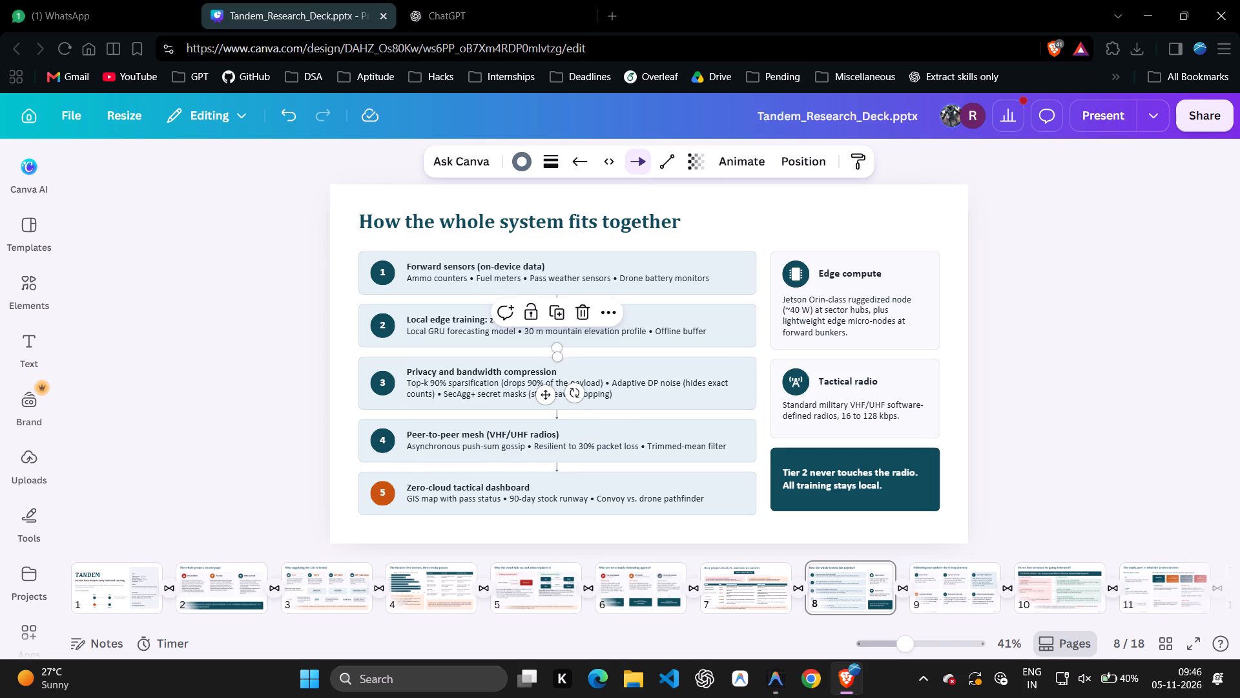
pyautogui.click(557, 359)
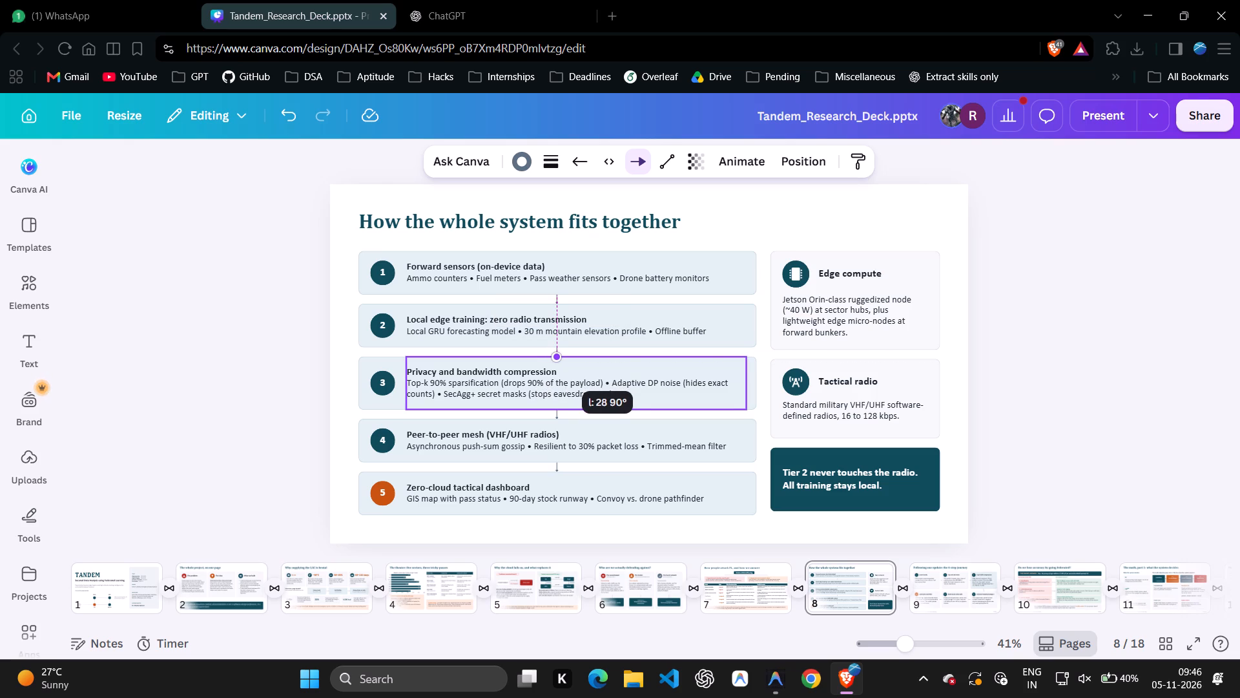
pyautogui.click(1046, 375)
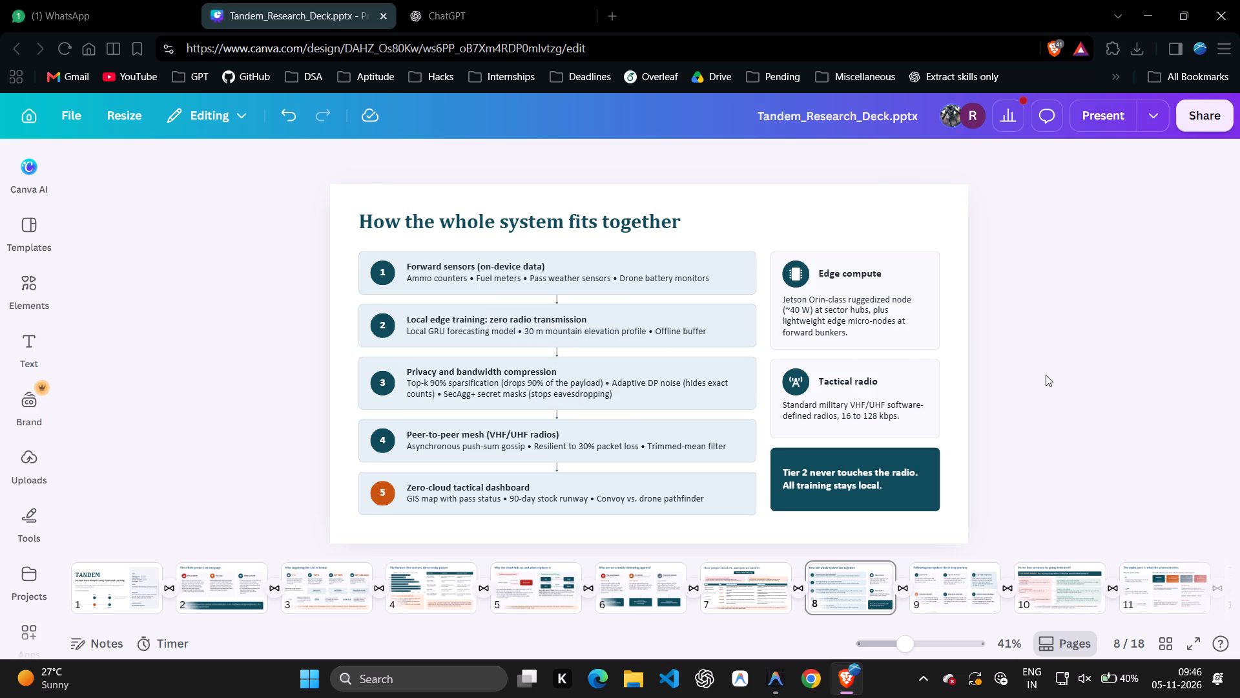
# Delete the page-number placeholder and the TANDEM footer text from slide 9.
pyautogui.press('Right')
pyautogui.press('Left')
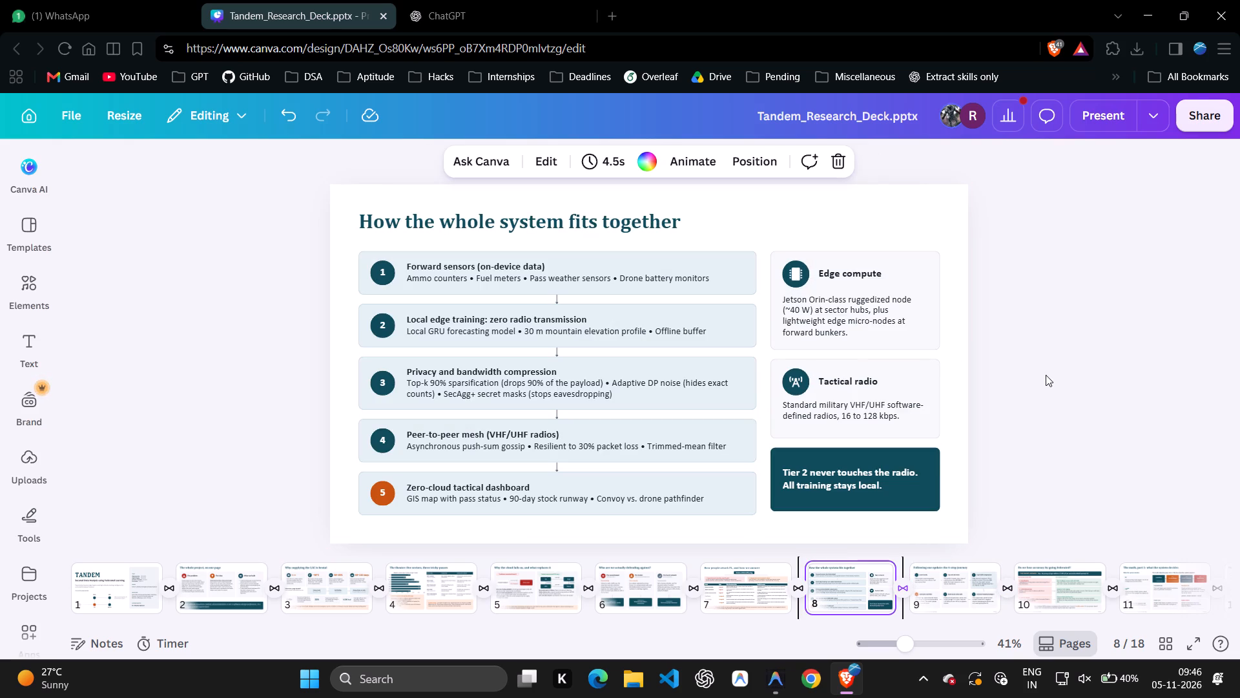
pyautogui.press('Right')
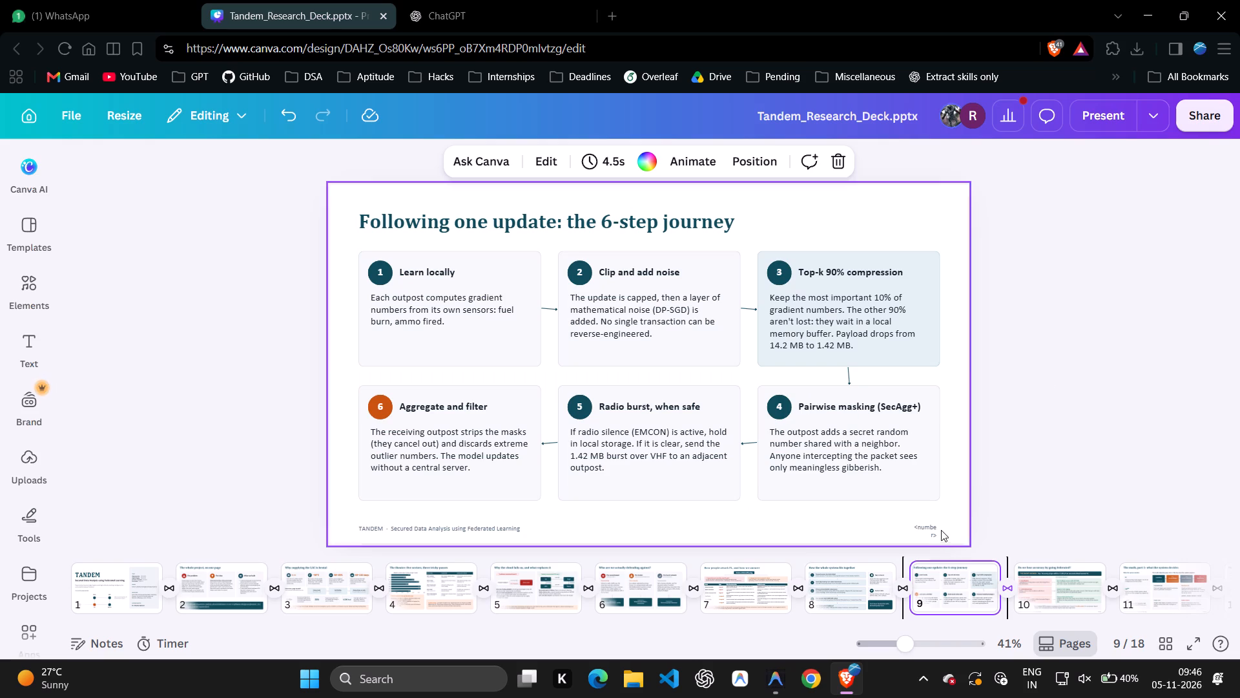
pyautogui.click(935, 530)
pyautogui.press('Delete')
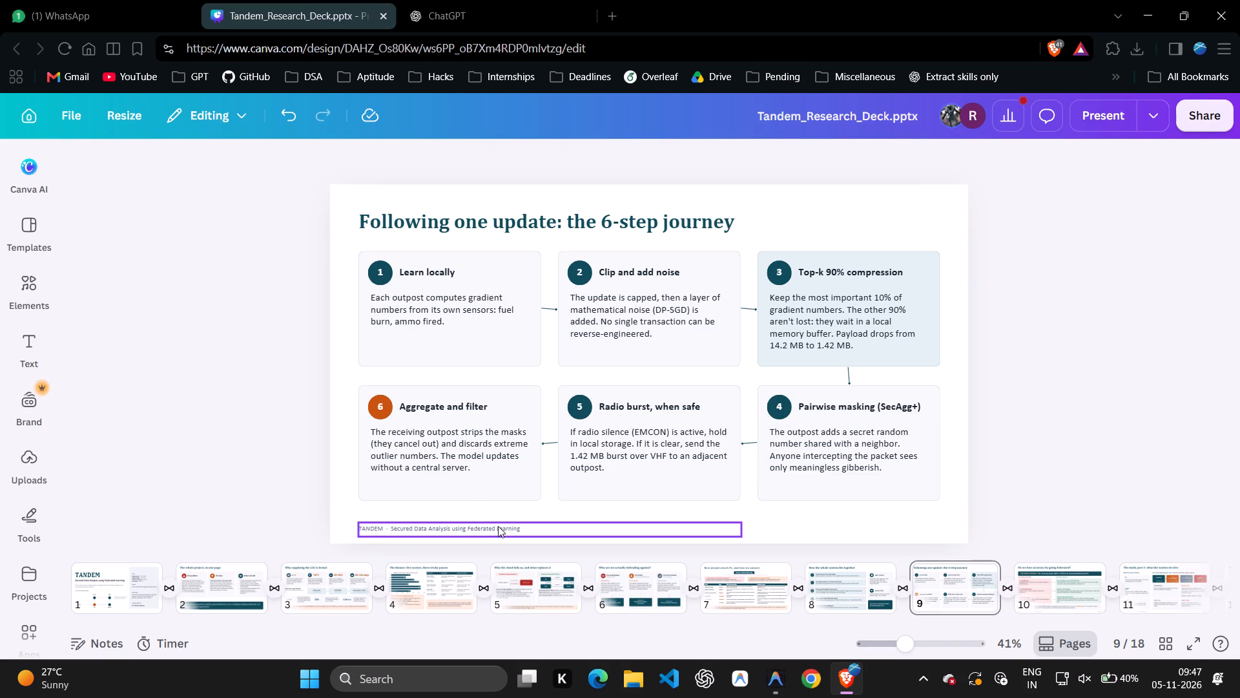
pyautogui.click(498, 526)
pyautogui.press('Delete')
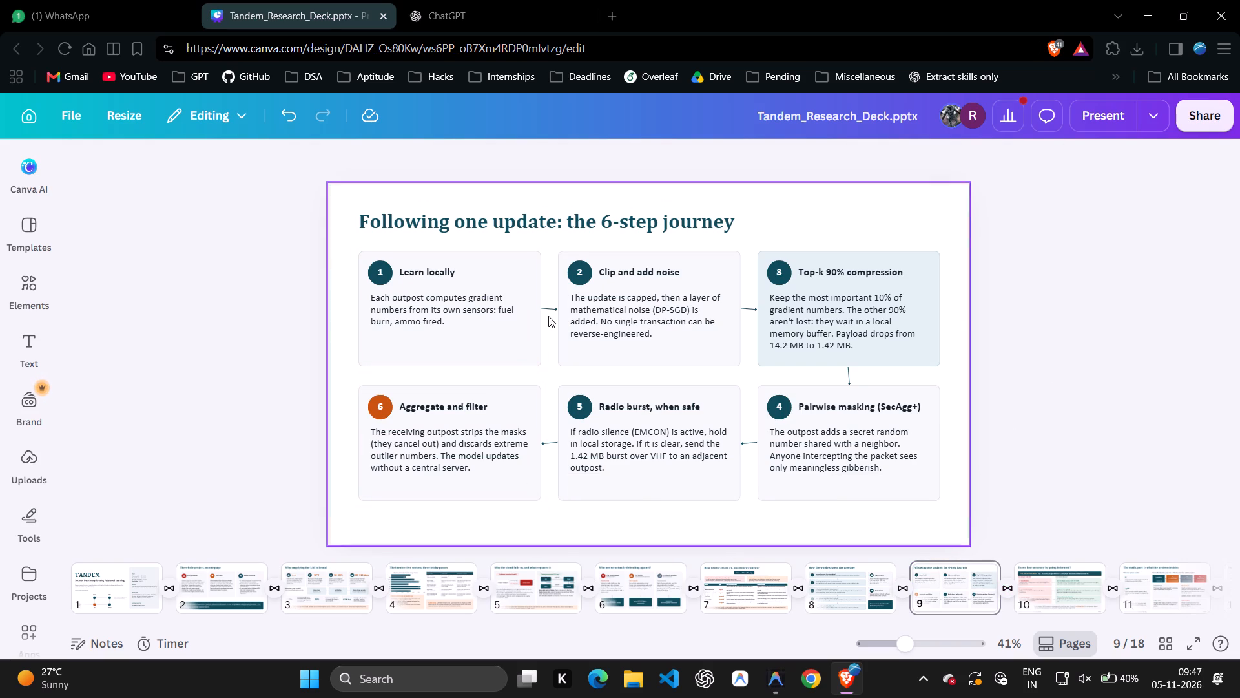
# Try to level the arrow between boxes 1 and 2 on slide 9 by adjusting the end at box 2.
pyautogui.click(553, 308)
pyautogui.moveTo(559, 310); pyautogui.dragTo(559, 305)
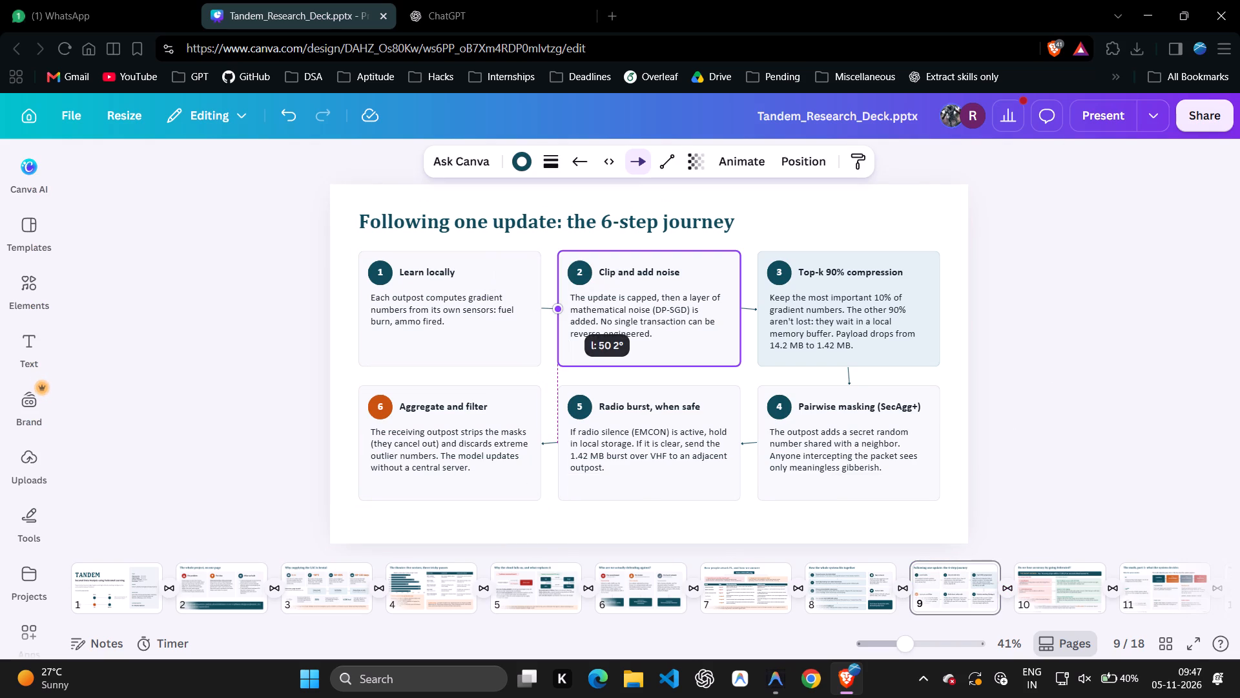
pyautogui.moveTo(559, 305); pyautogui.dragTo(556, 306)
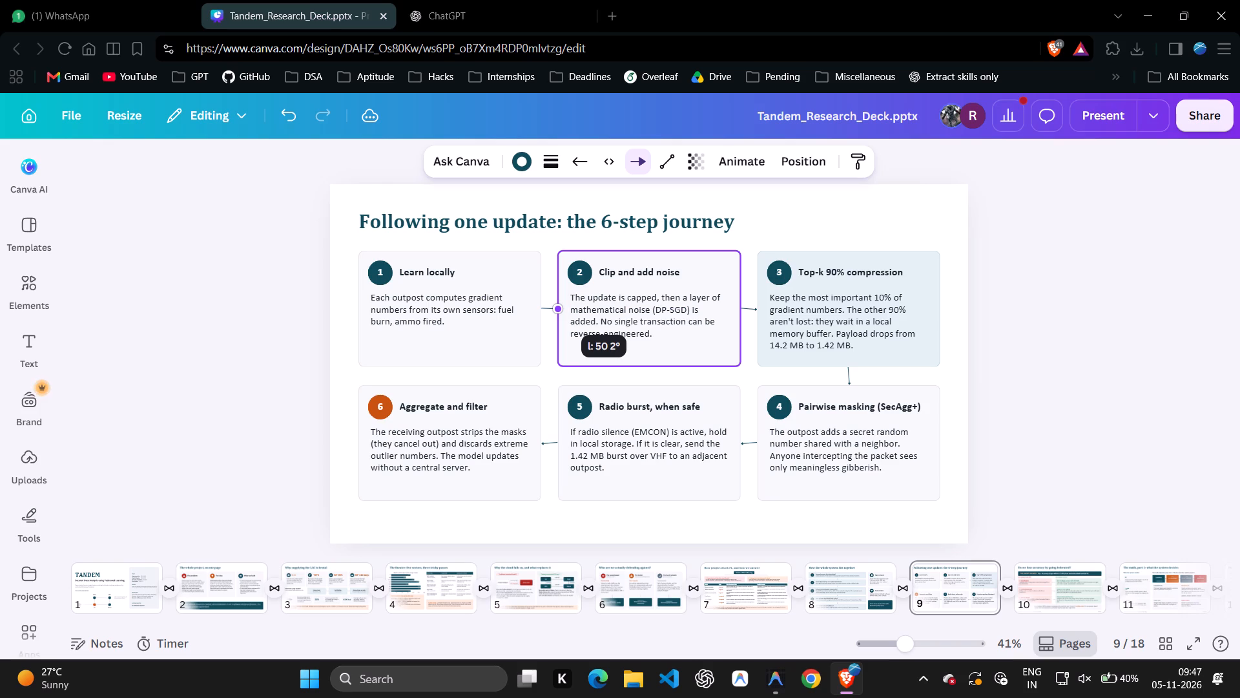
pyautogui.moveTo(556, 306); pyautogui.dragTo(556, 304)
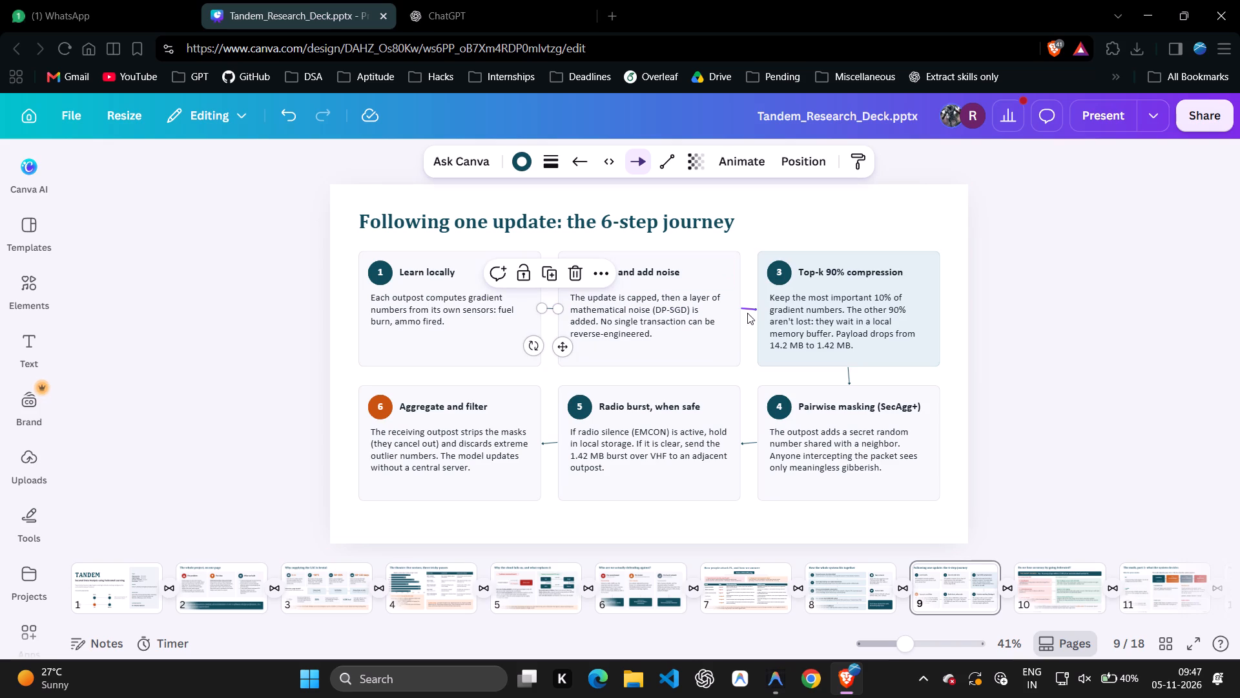
pyautogui.click(750, 311)
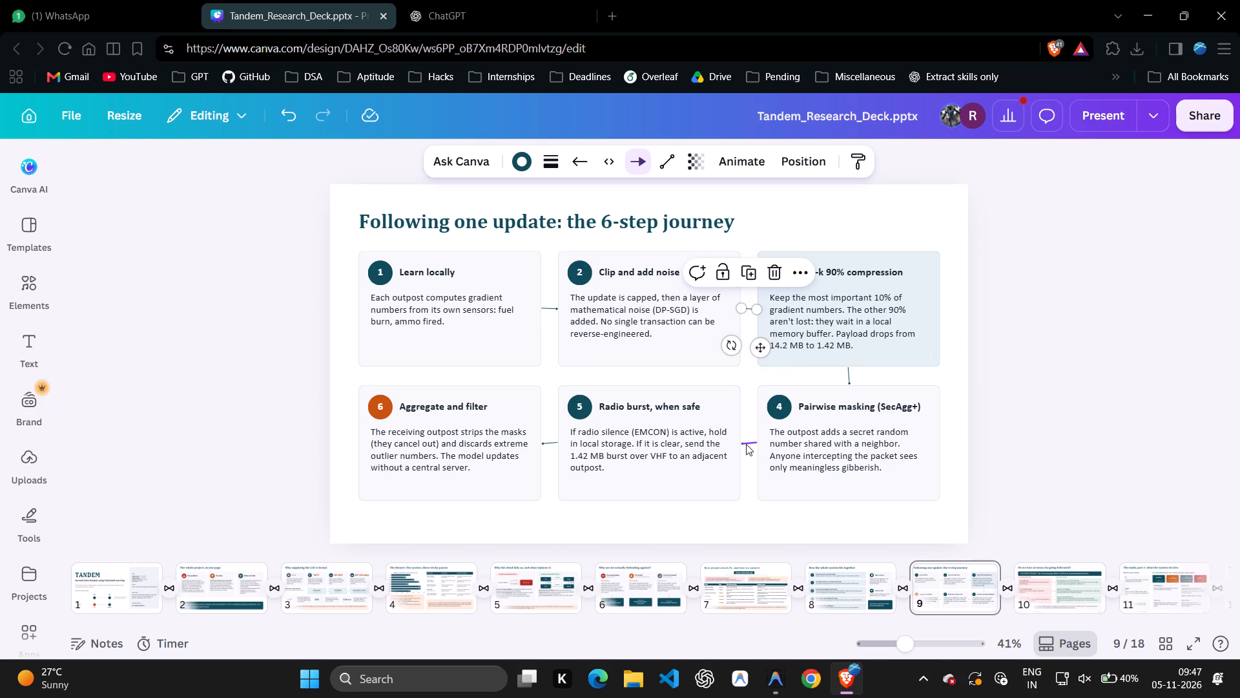
# Level the arrows between boxes 4 and 5 and between boxes 5 and 6 on slide 9.
pyautogui.click(746, 444)
pyautogui.moveTo(738, 443); pyautogui.dragTo(741, 430)
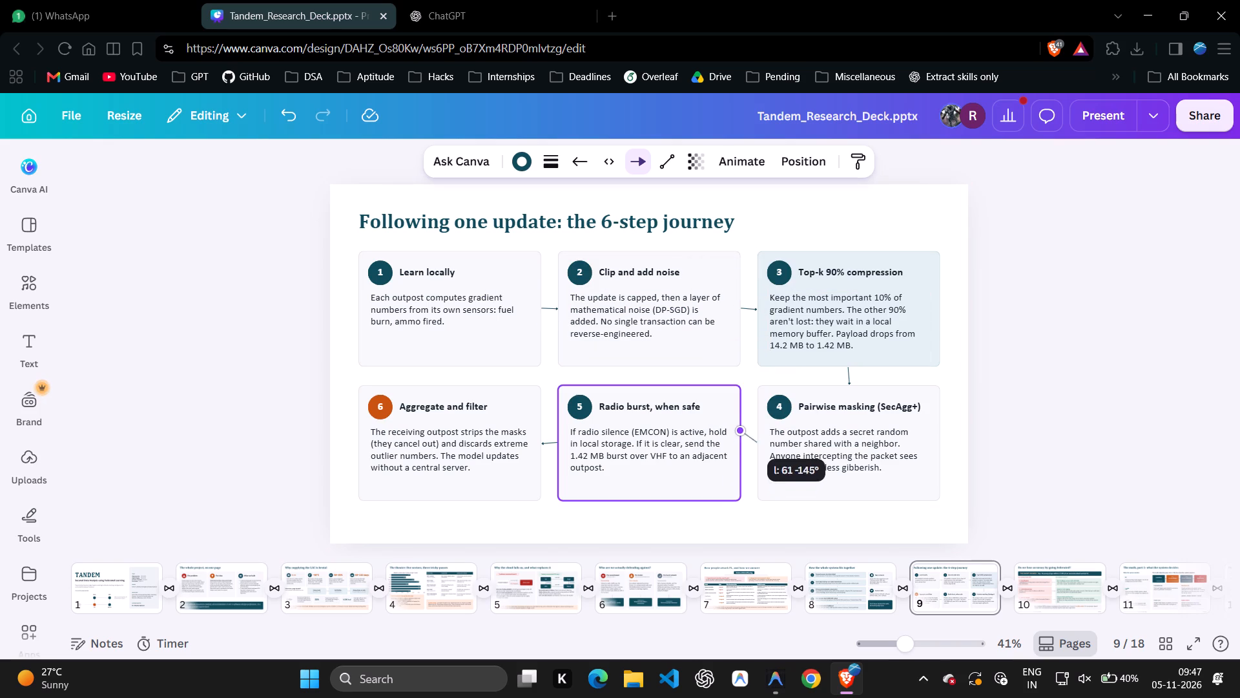
pyautogui.moveTo(741, 430); pyautogui.dragTo(740, 436)
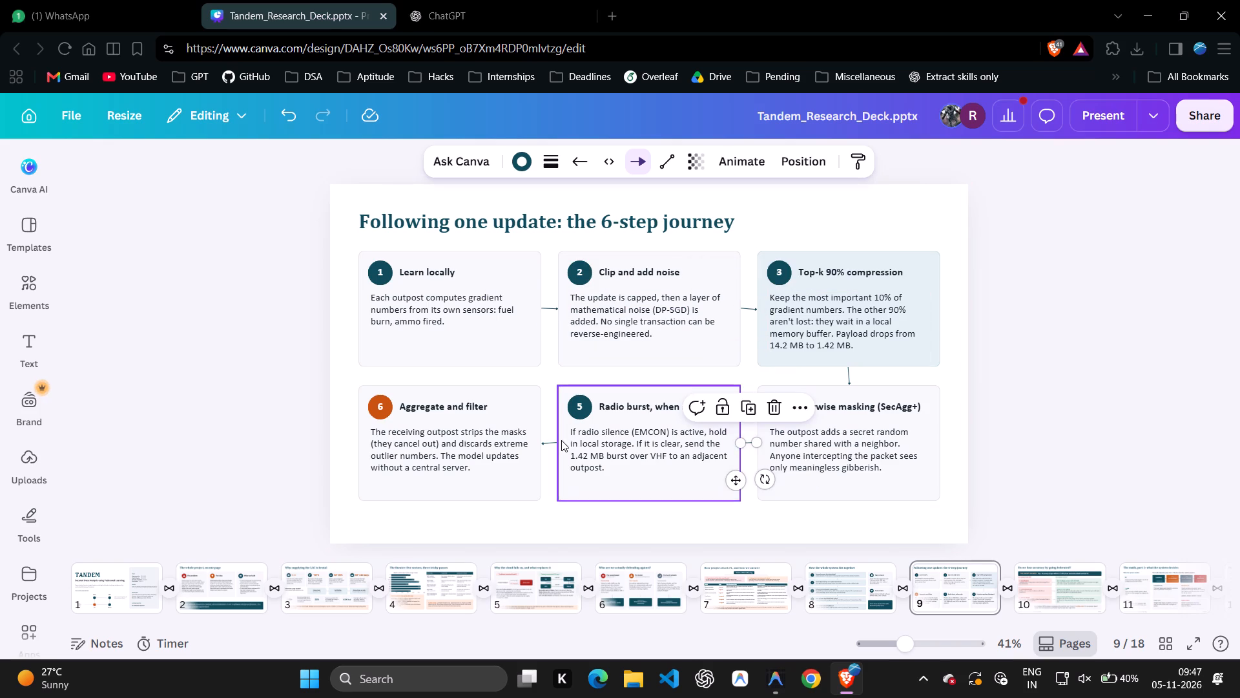
pyautogui.click(555, 443)
pyautogui.click(537, 443)
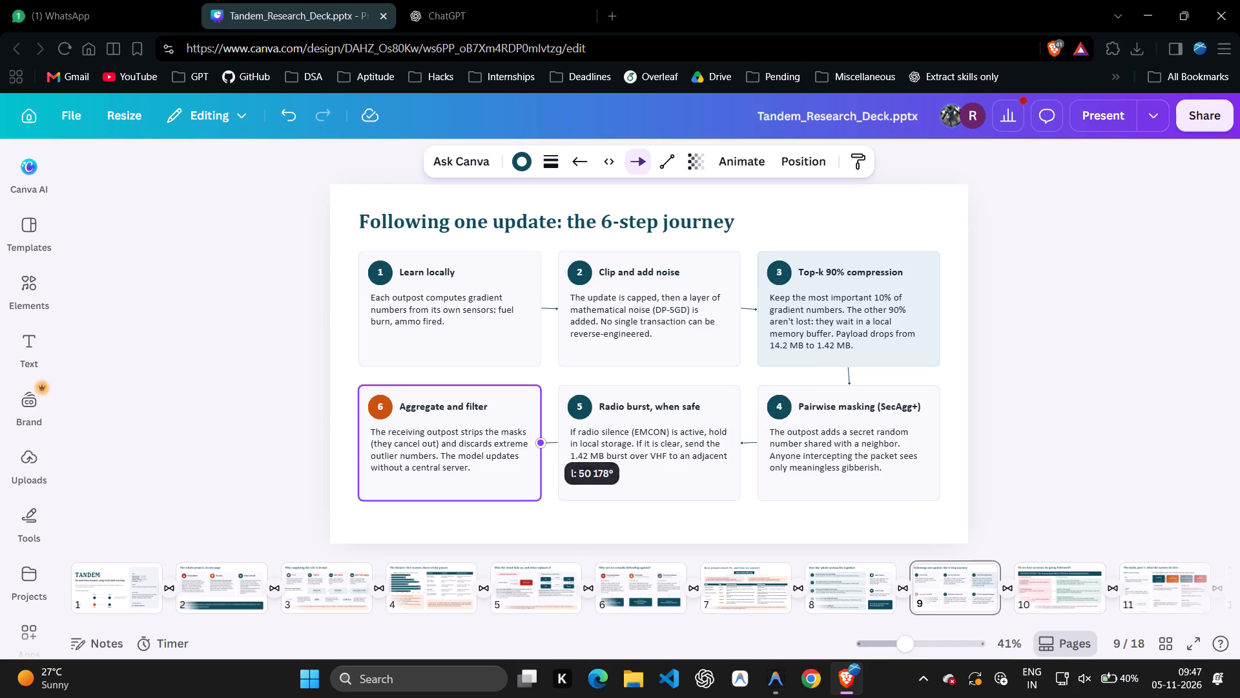
pyautogui.click(986, 436)
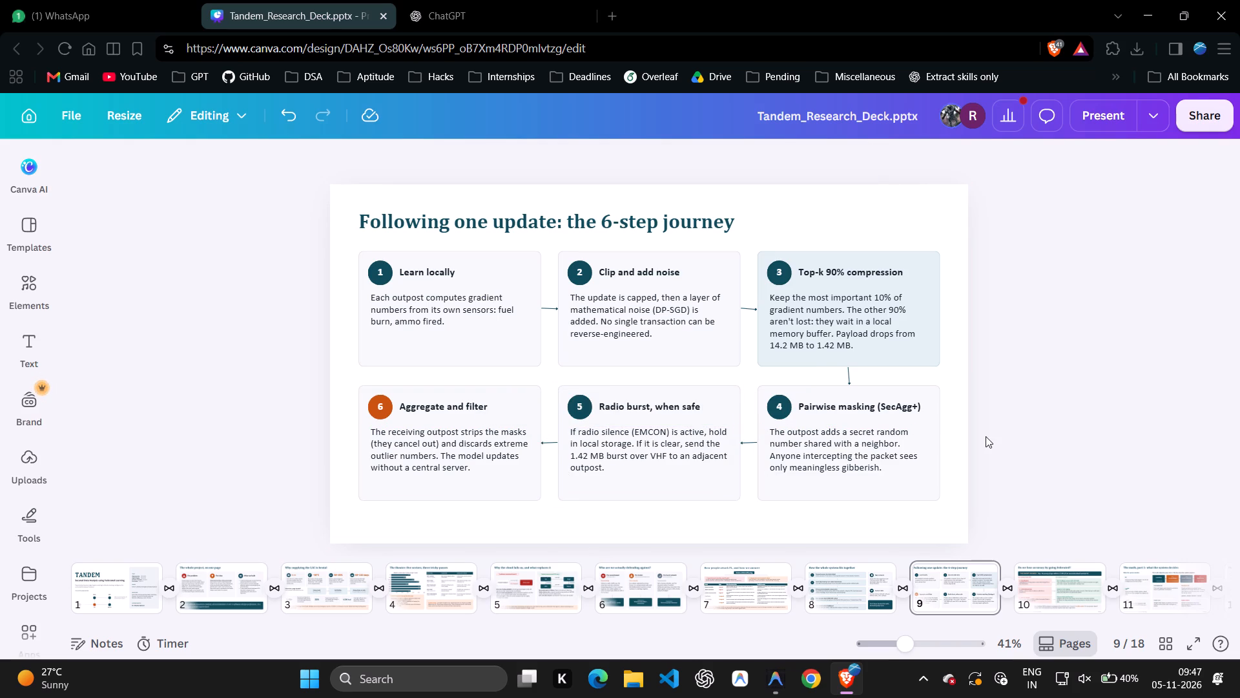
# Delete the TANDEM footer text and the page-number placeholder from slide 10.
pyautogui.press('Right')
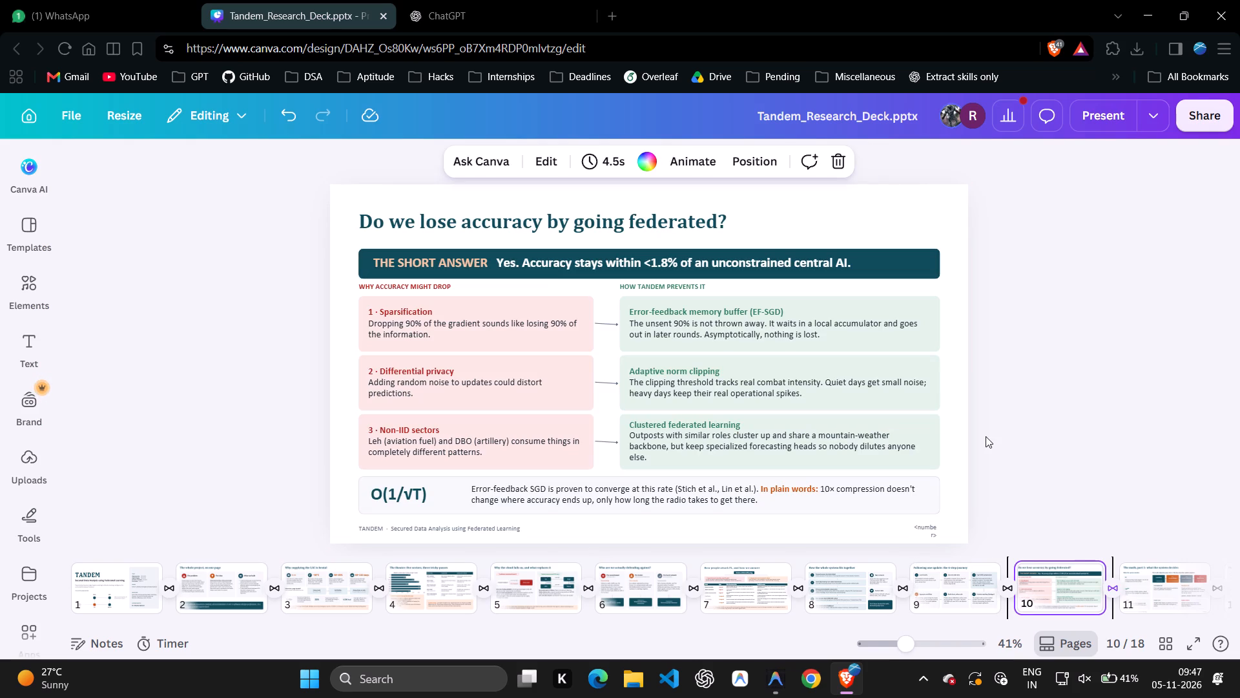
pyautogui.click(510, 527)
pyautogui.press('Delete')
pyautogui.click(920, 534)
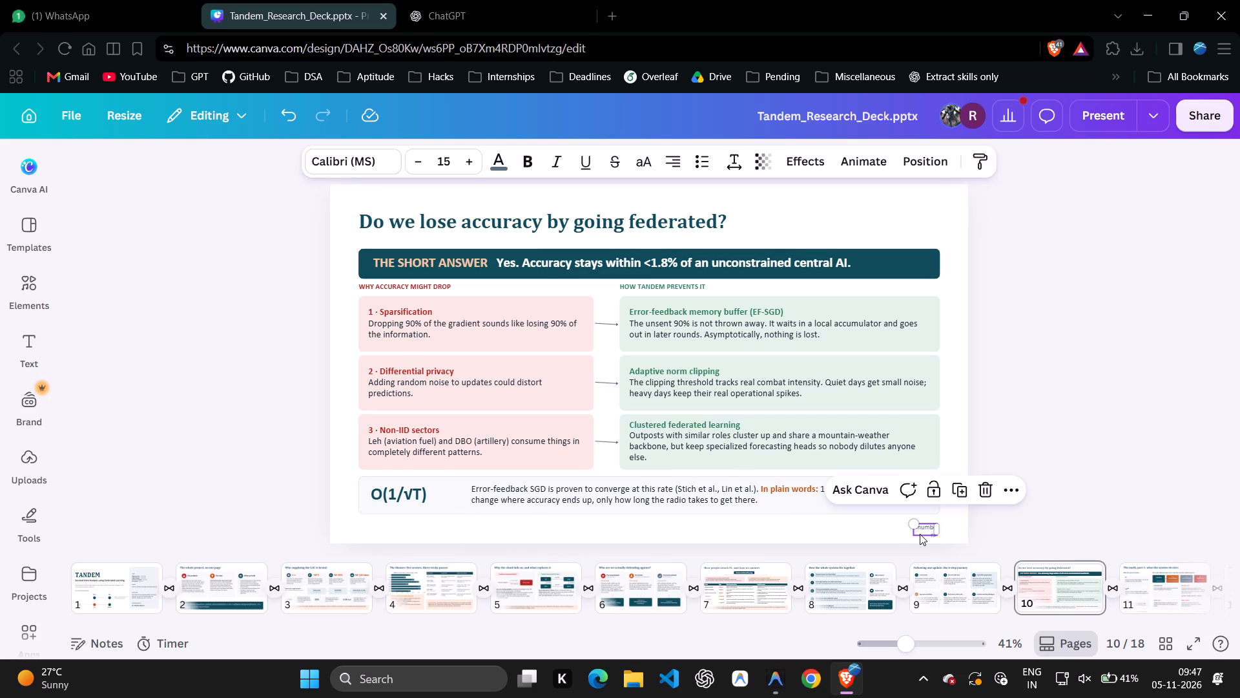
pyautogui.press('Delete')
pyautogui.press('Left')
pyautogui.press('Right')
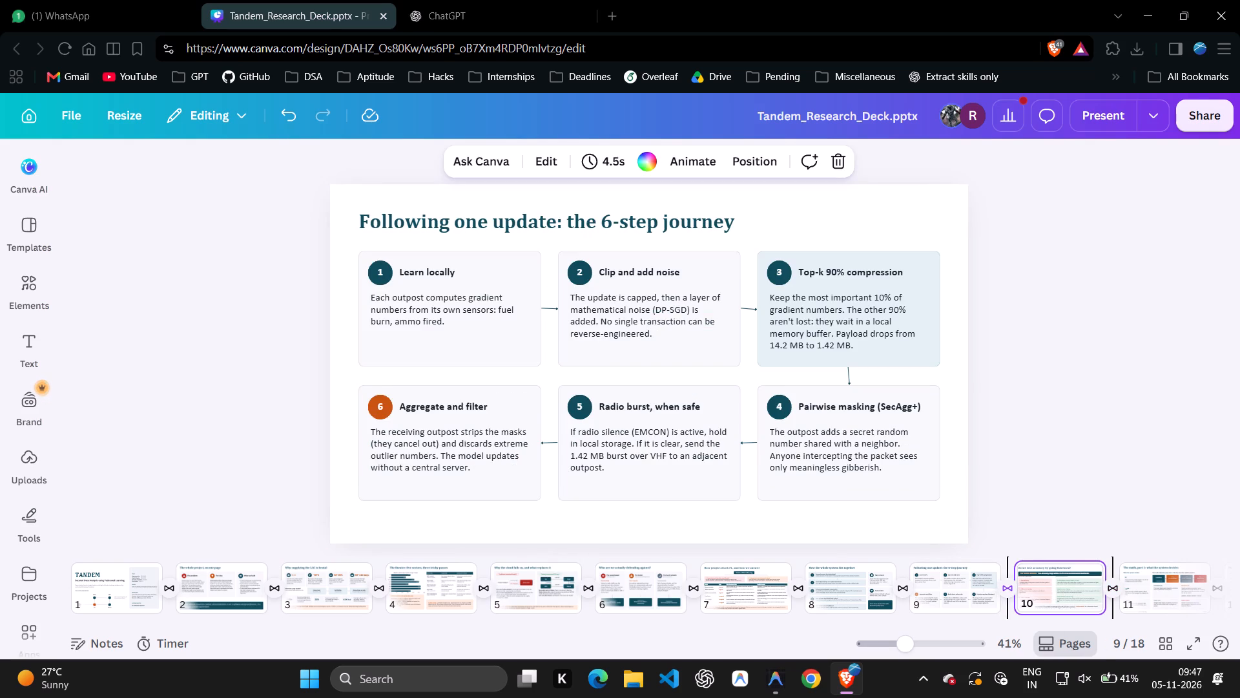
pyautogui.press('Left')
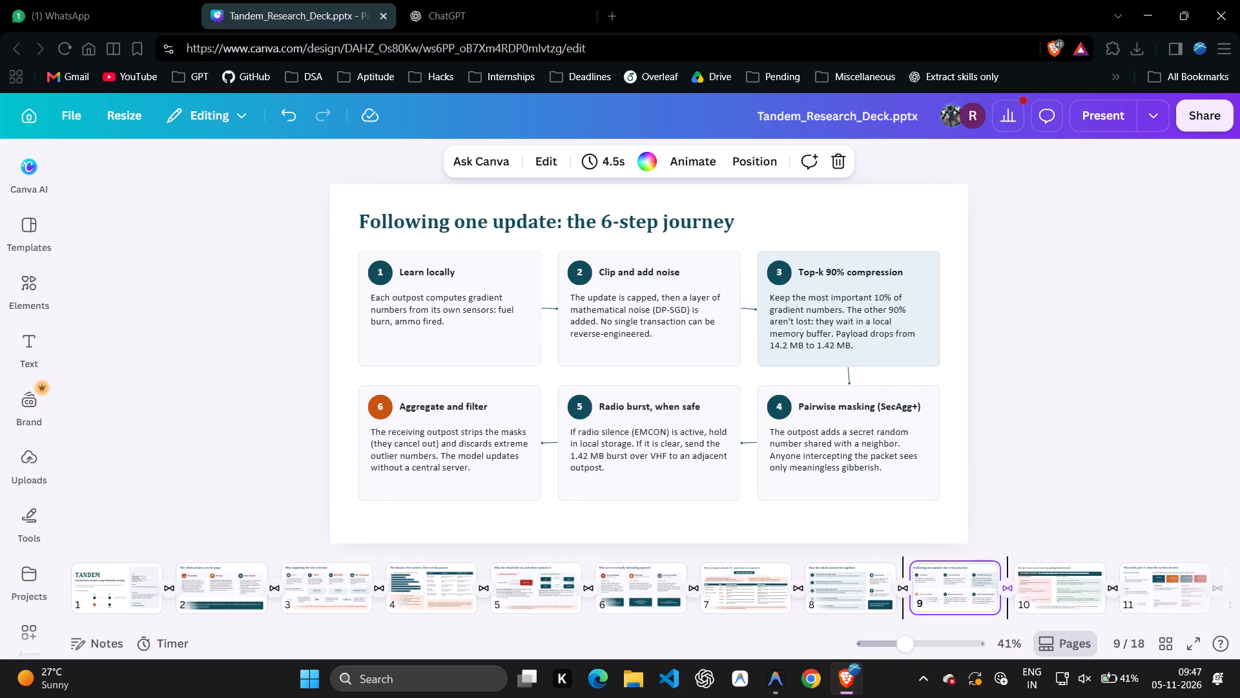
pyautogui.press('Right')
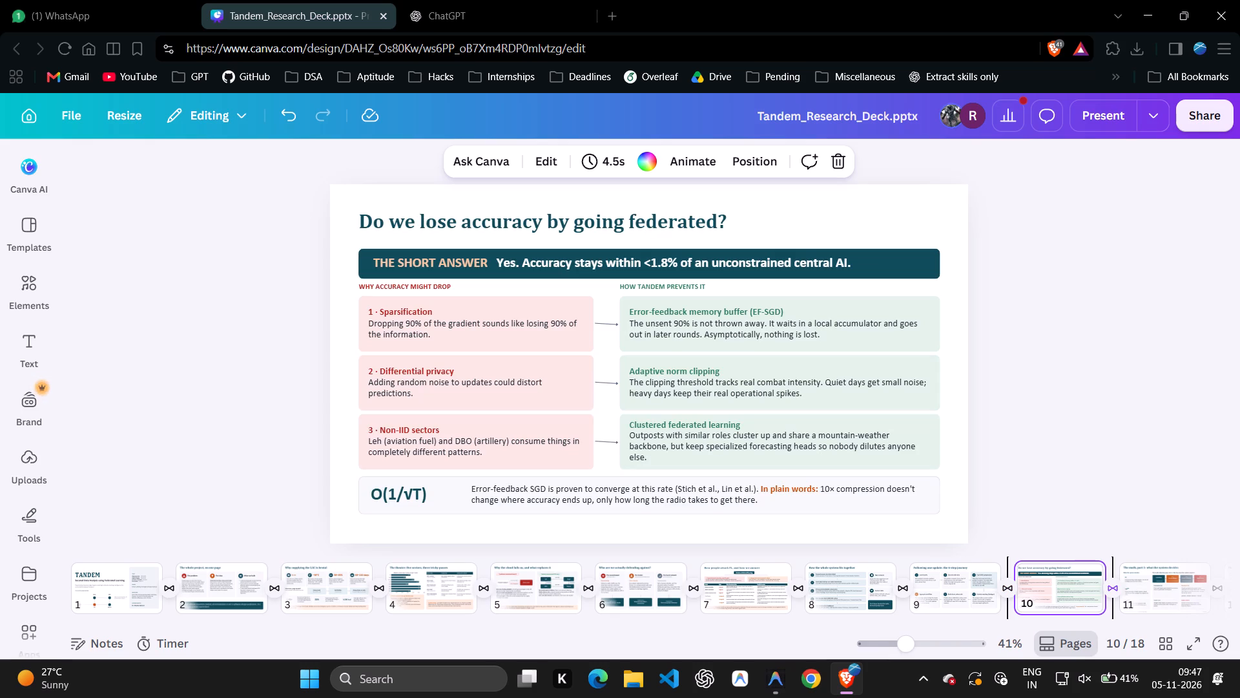
# Delete the page-number placeholder and the TANDEM footer text from slide 11.
pyautogui.press('Right')
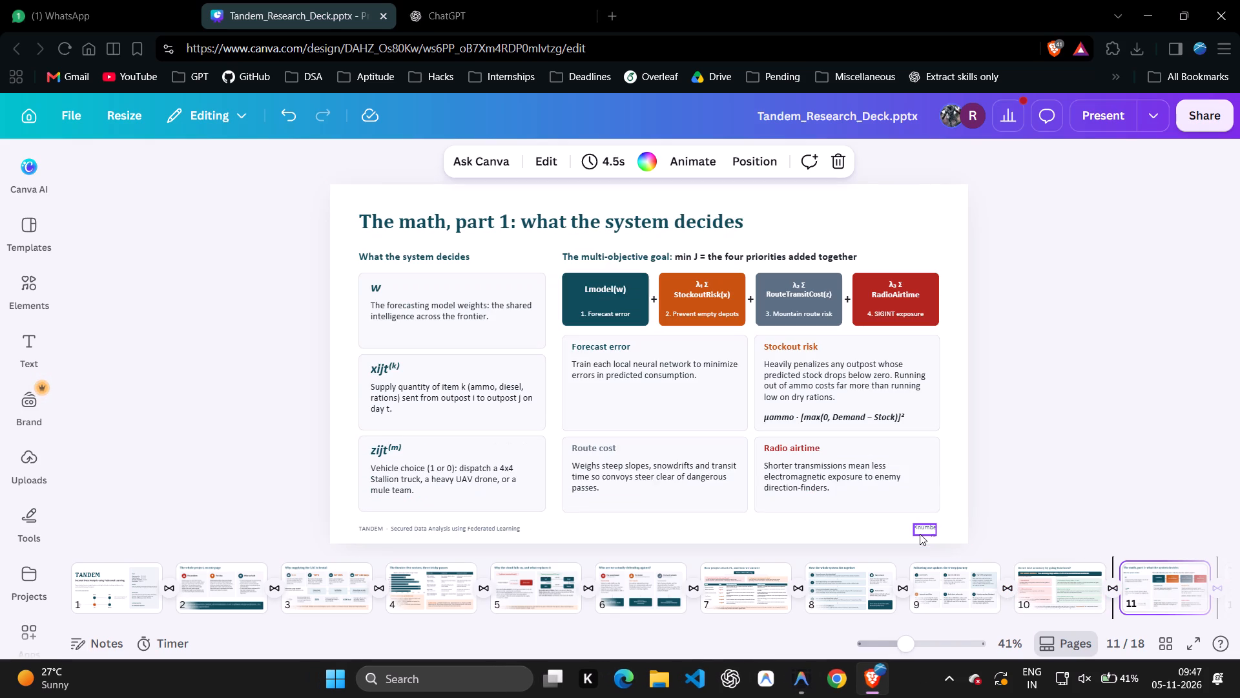
pyautogui.click(920, 534)
pyautogui.press('Delete')
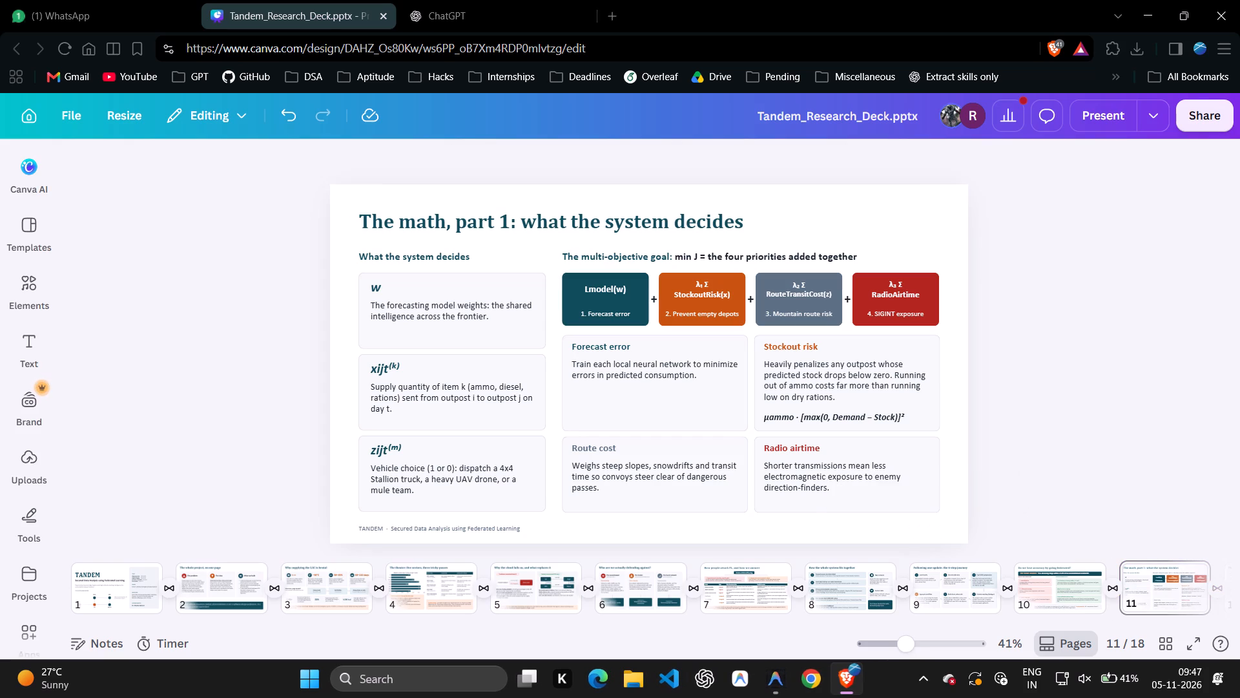
pyautogui.click(512, 525)
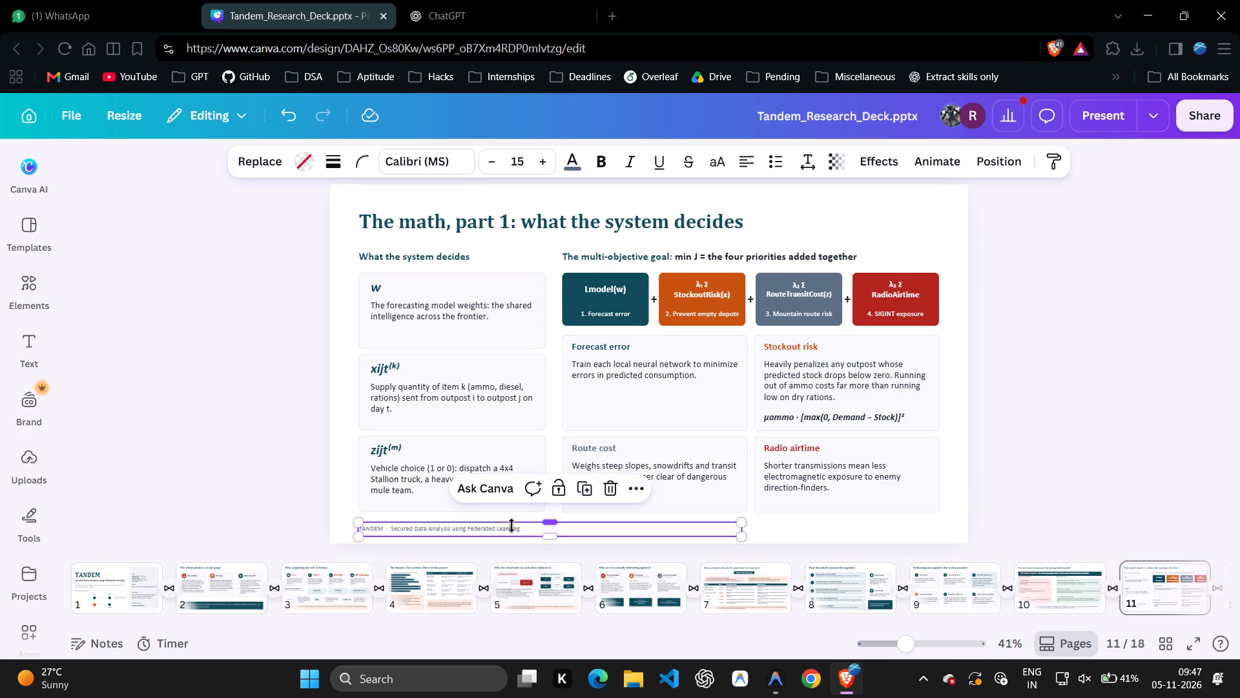
pyautogui.press('Delete')
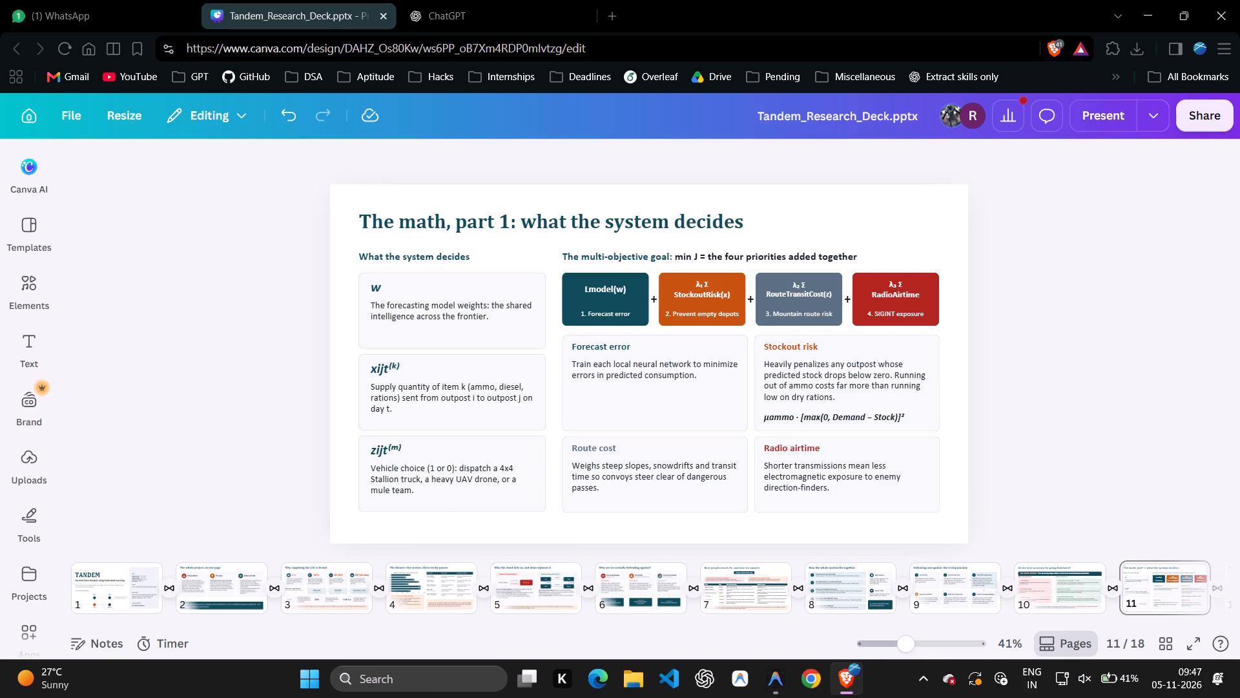
# Resize the battery chart on slide 12 so its axis labels fit inside the Drone cold-battery degradation card.
pyautogui.press('Right')
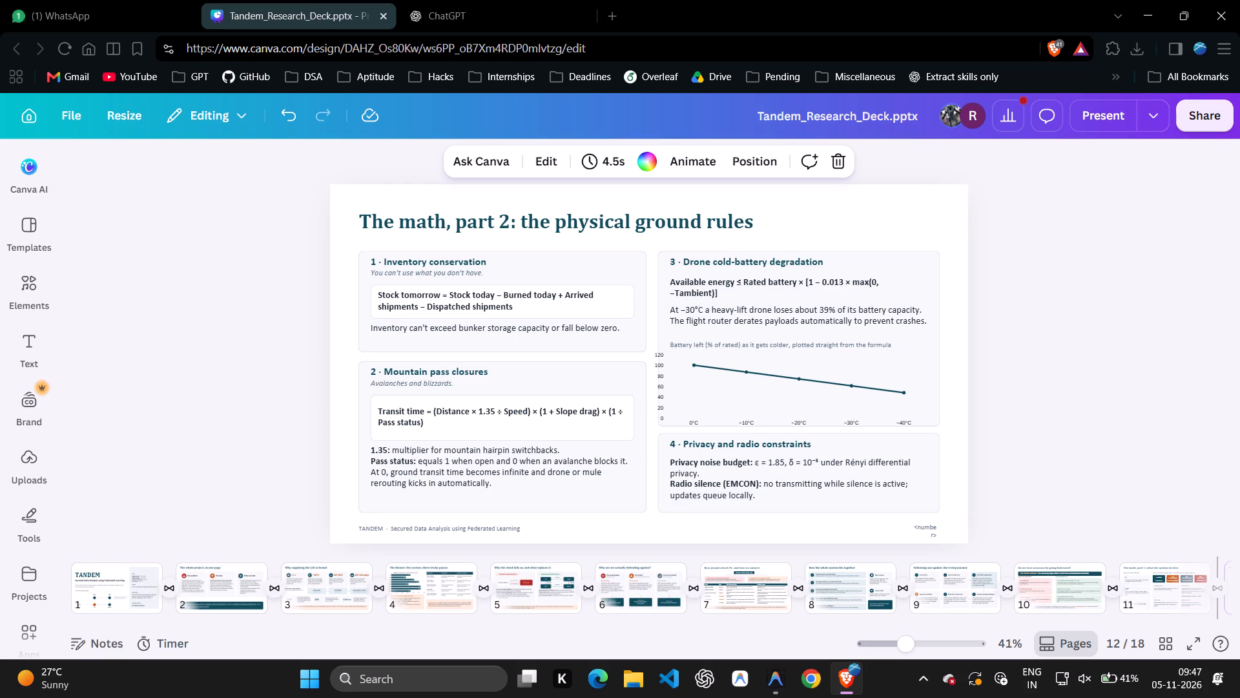
pyautogui.click(664, 394)
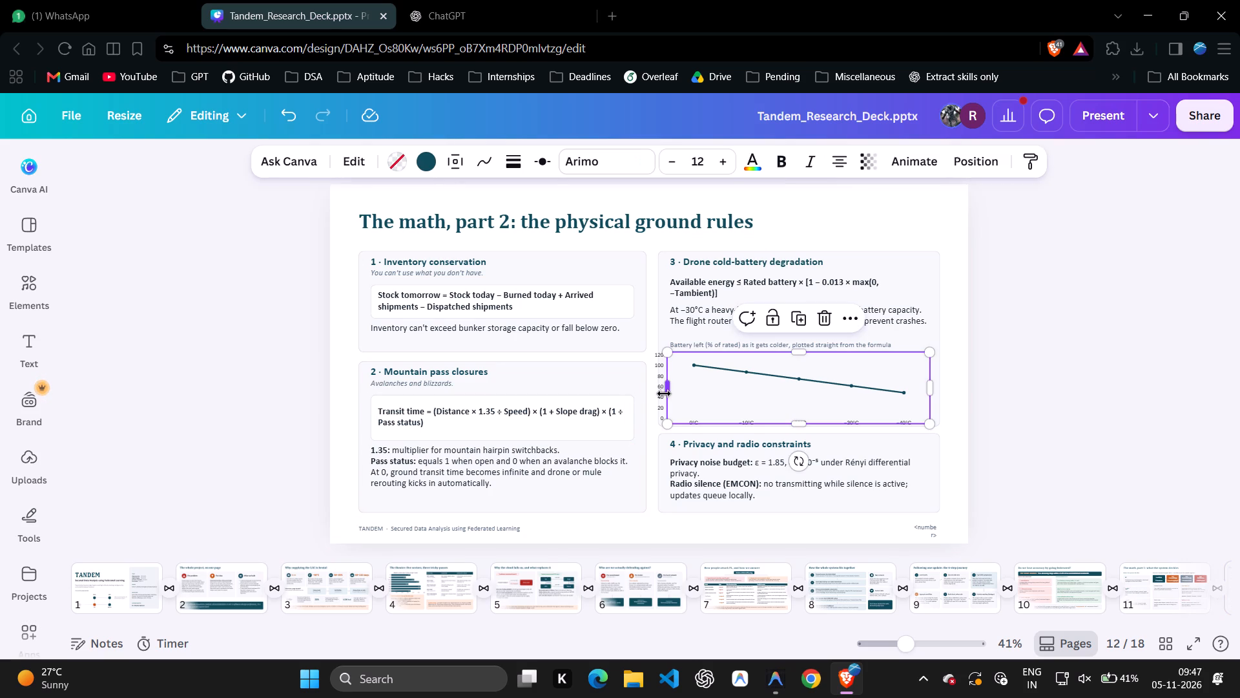
pyautogui.moveTo(668, 386); pyautogui.dragTo(677, 387)
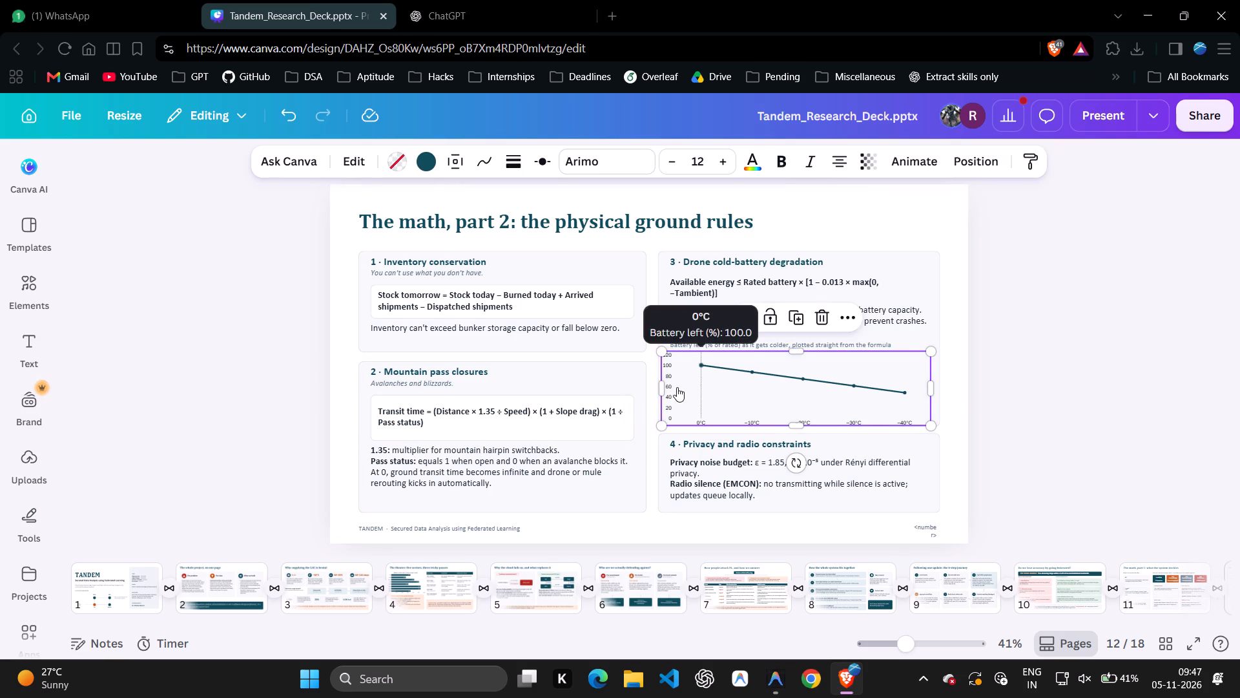
pyautogui.click(1101, 437)
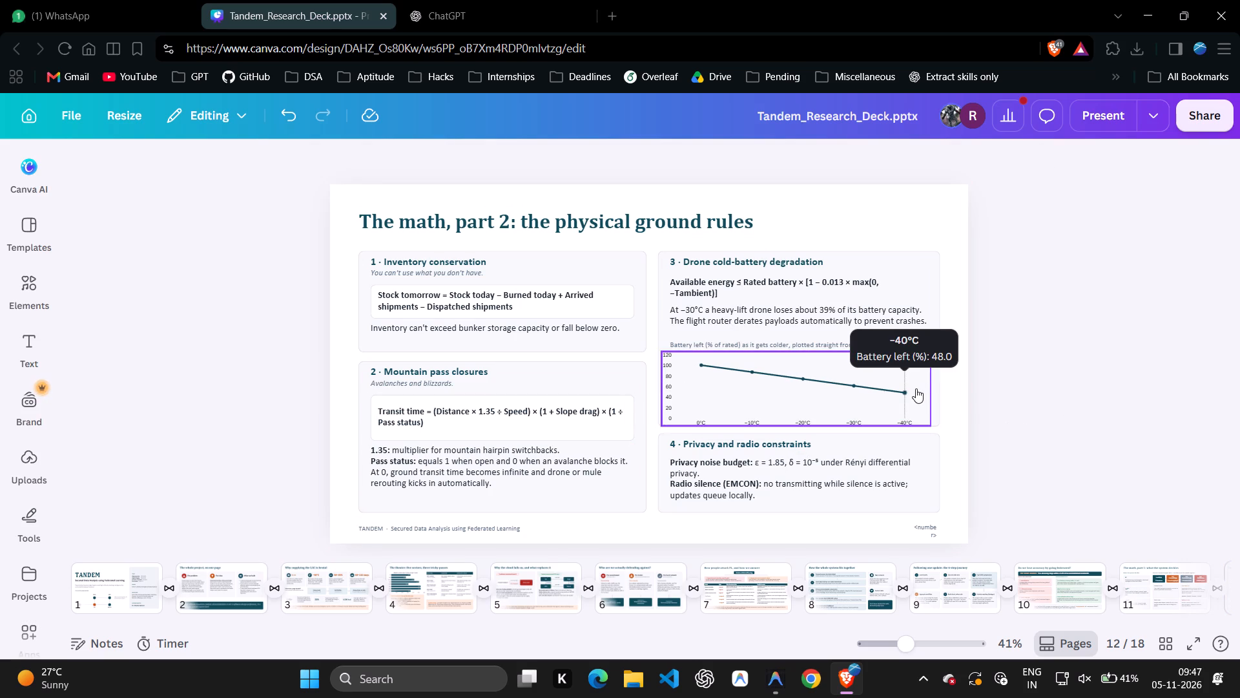
pyautogui.click(916, 388)
pyautogui.click(799, 421)
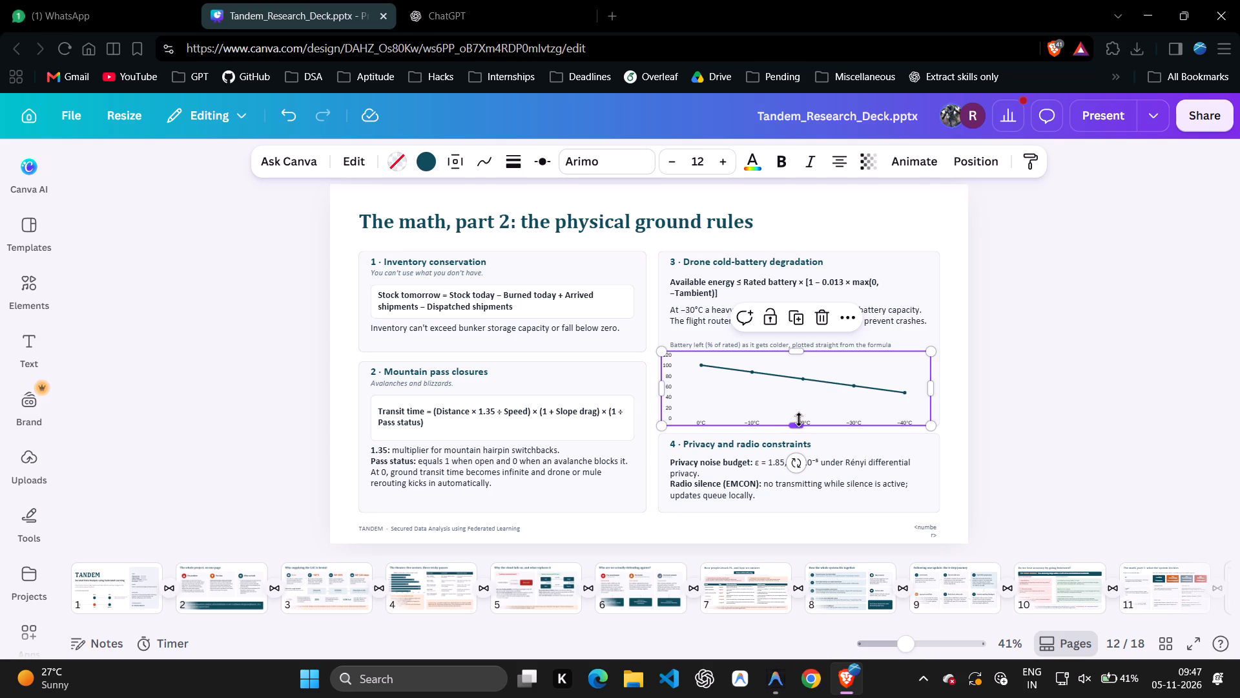
pyautogui.click(796, 422)
pyautogui.click(1115, 404)
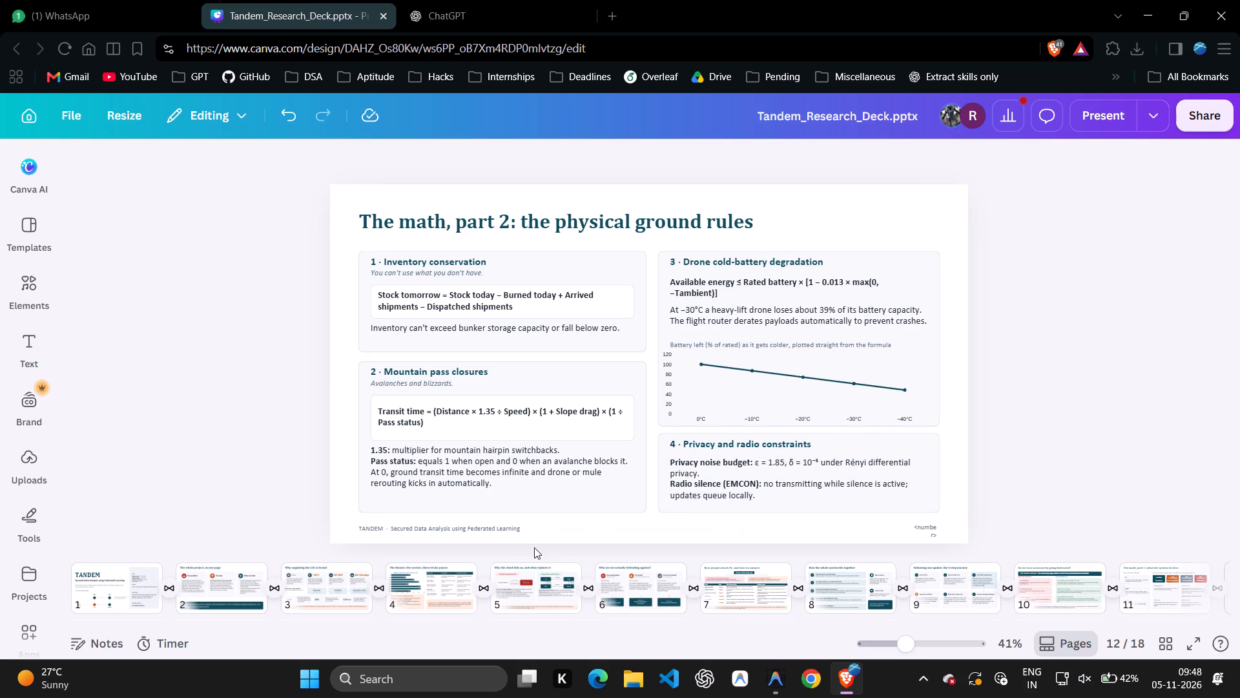
# Delete the TANDEM footer text and the page-number placeholder from slide 12.
pyautogui.click(526, 532)
pyautogui.press('Delete')
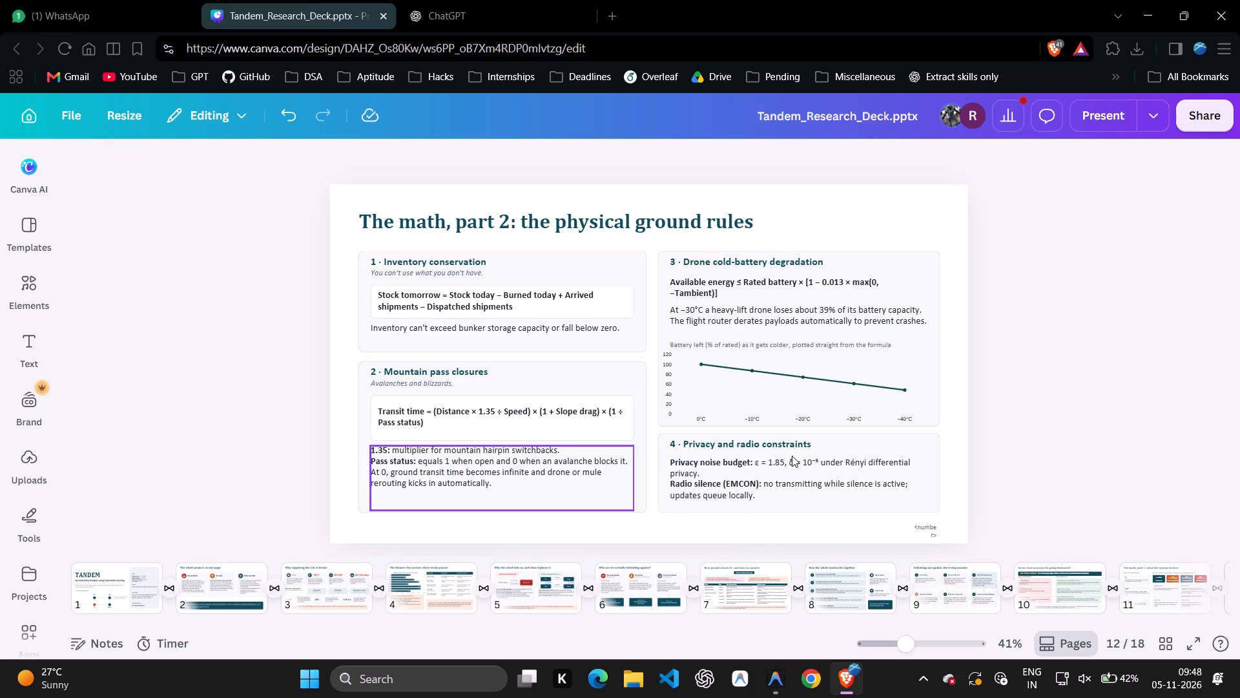
pyautogui.click(923, 533)
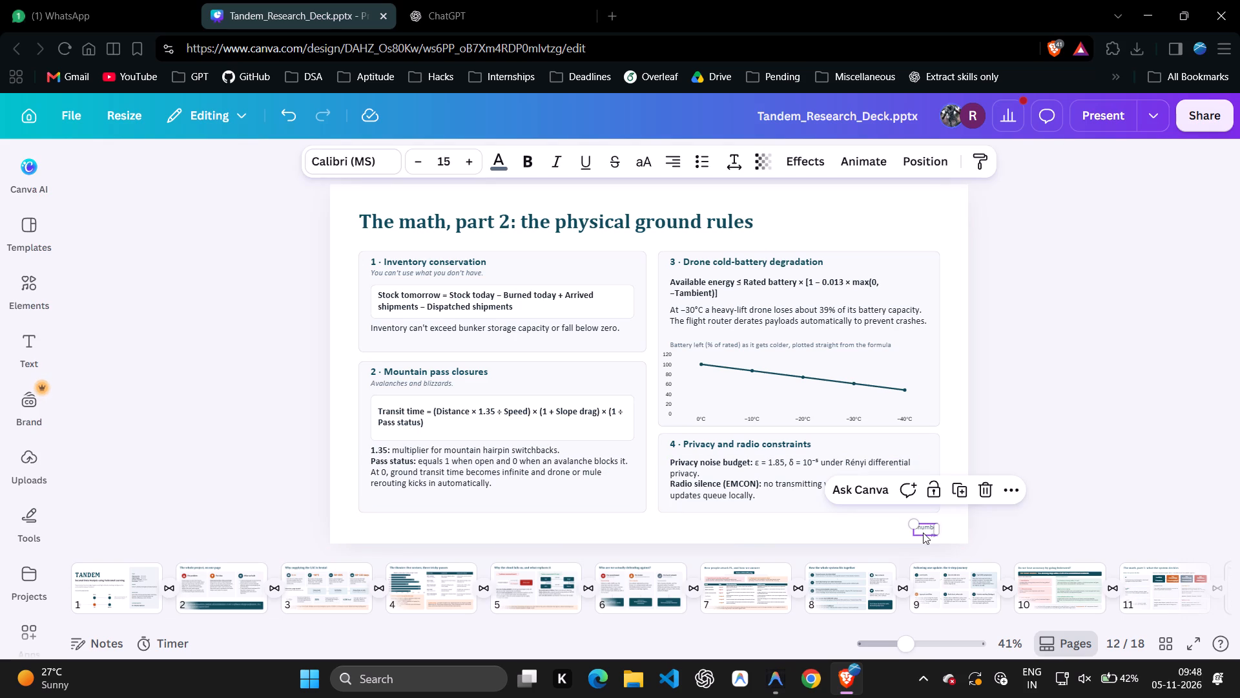
pyautogui.press('Delete')
# Delete the TANDEM footer text and the page-number placeholder from slide 13.
pyautogui.press('Right')
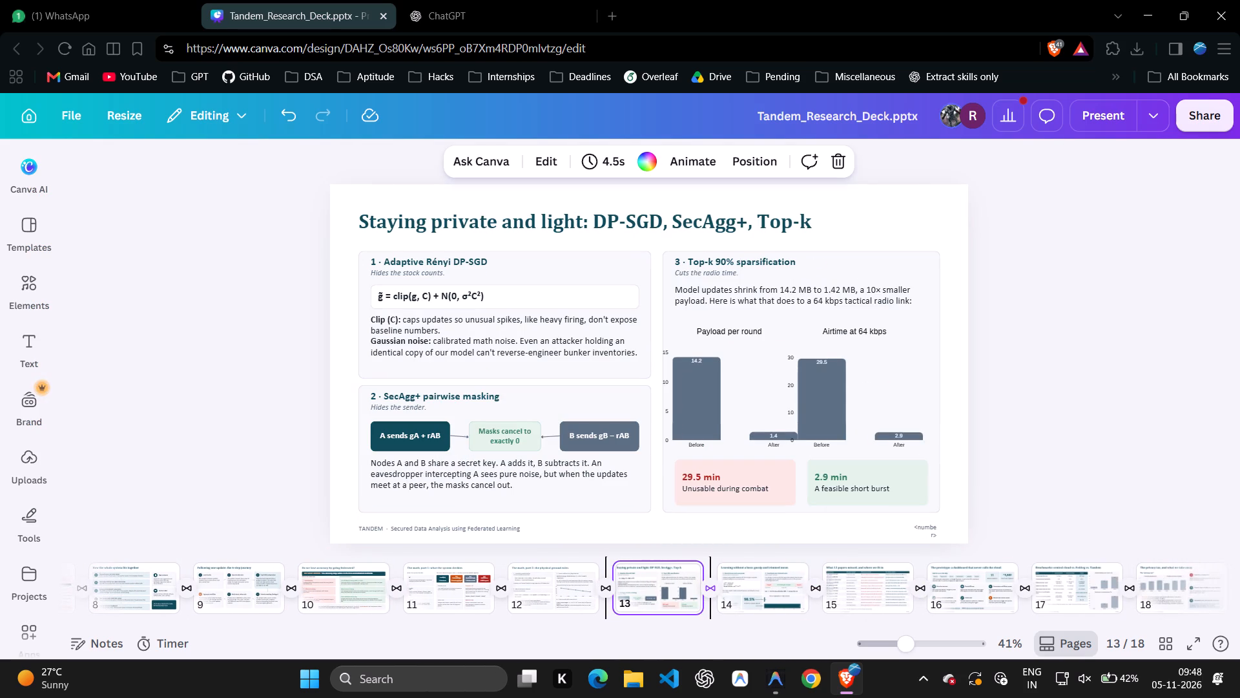
pyautogui.click(517, 522)
pyautogui.press('Delete')
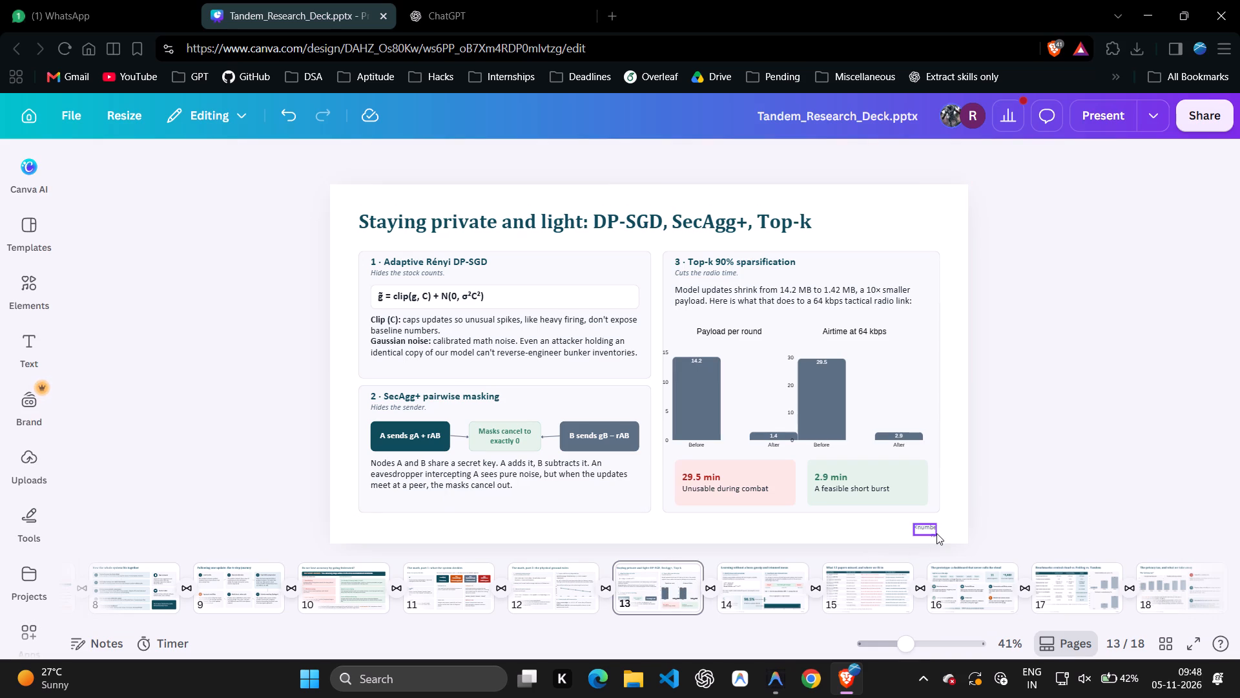
pyautogui.click(936, 533)
pyautogui.press('Delete')
# Delete the TANDEM footer text and the page-number placeholder from slide 14.
pyautogui.press('Right')
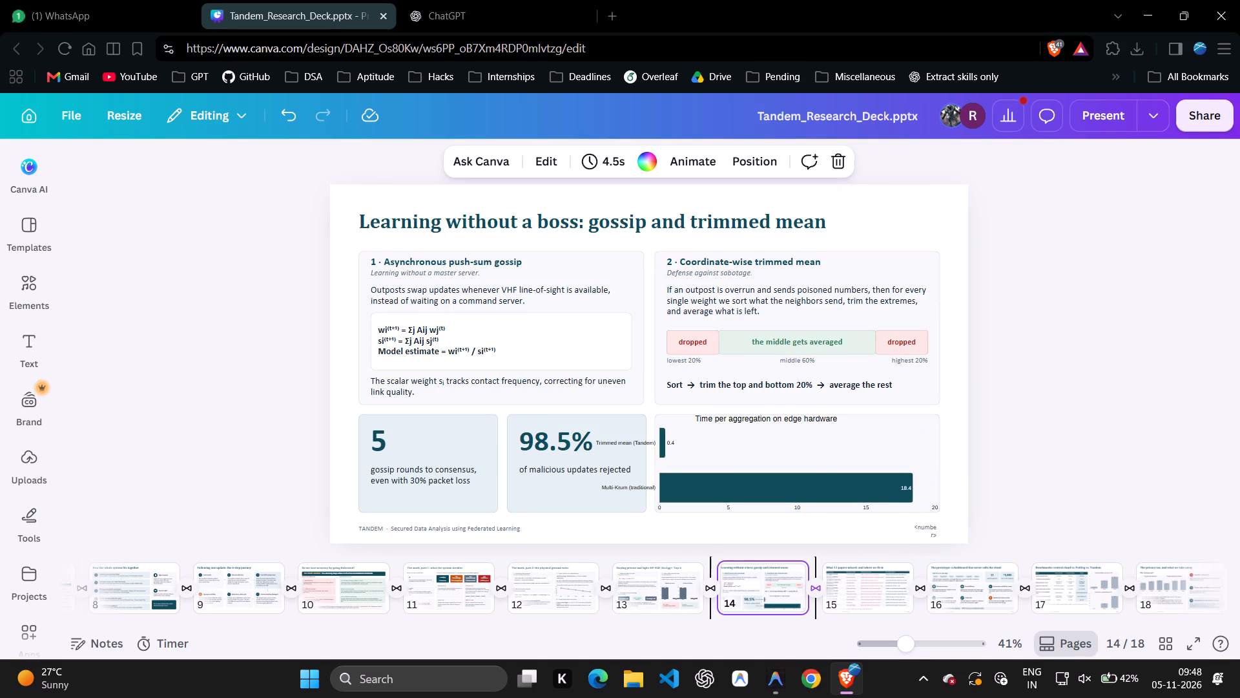
pyautogui.click(487, 527)
pyautogui.press('Insert')
pyautogui.press('Delete')
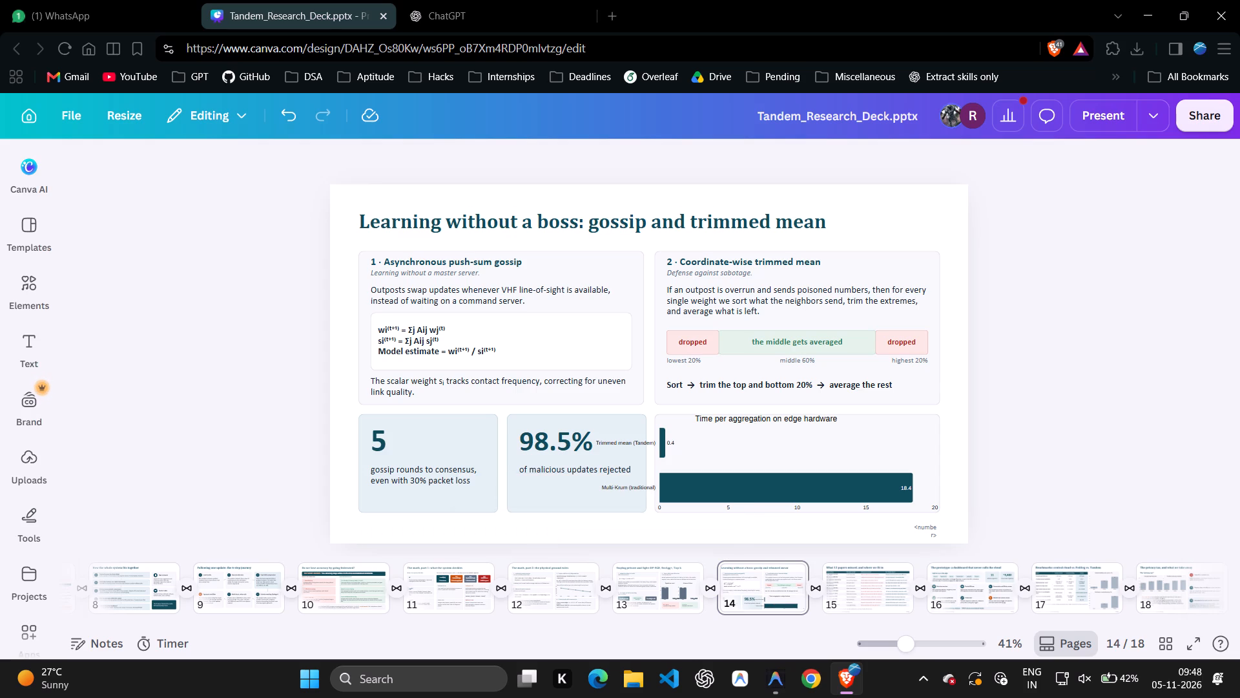
pyautogui.click(929, 538)
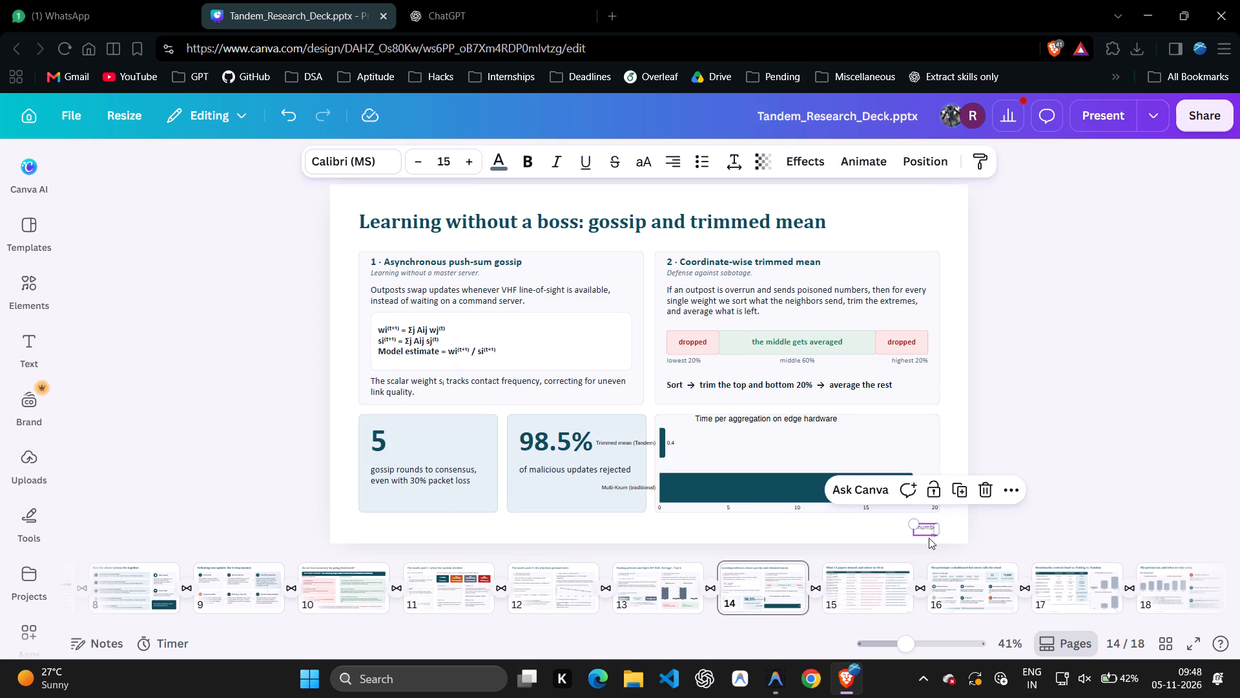
pyautogui.press('Delete')
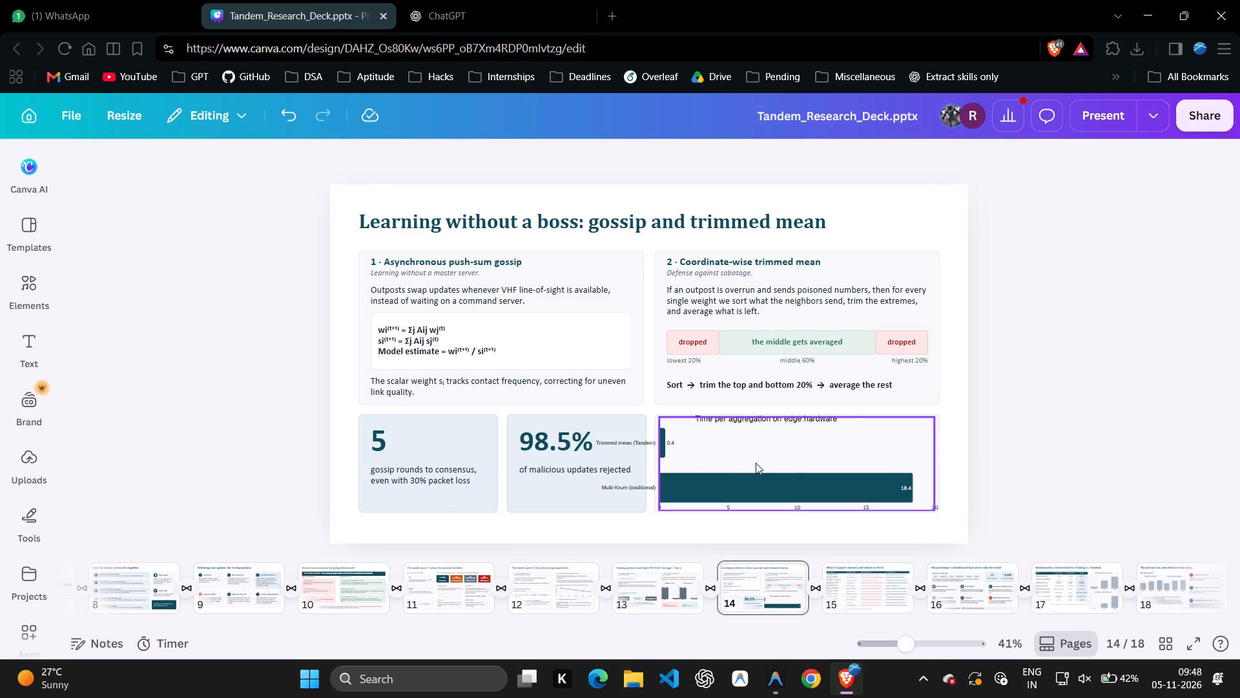
pyautogui.click(1011, 463)
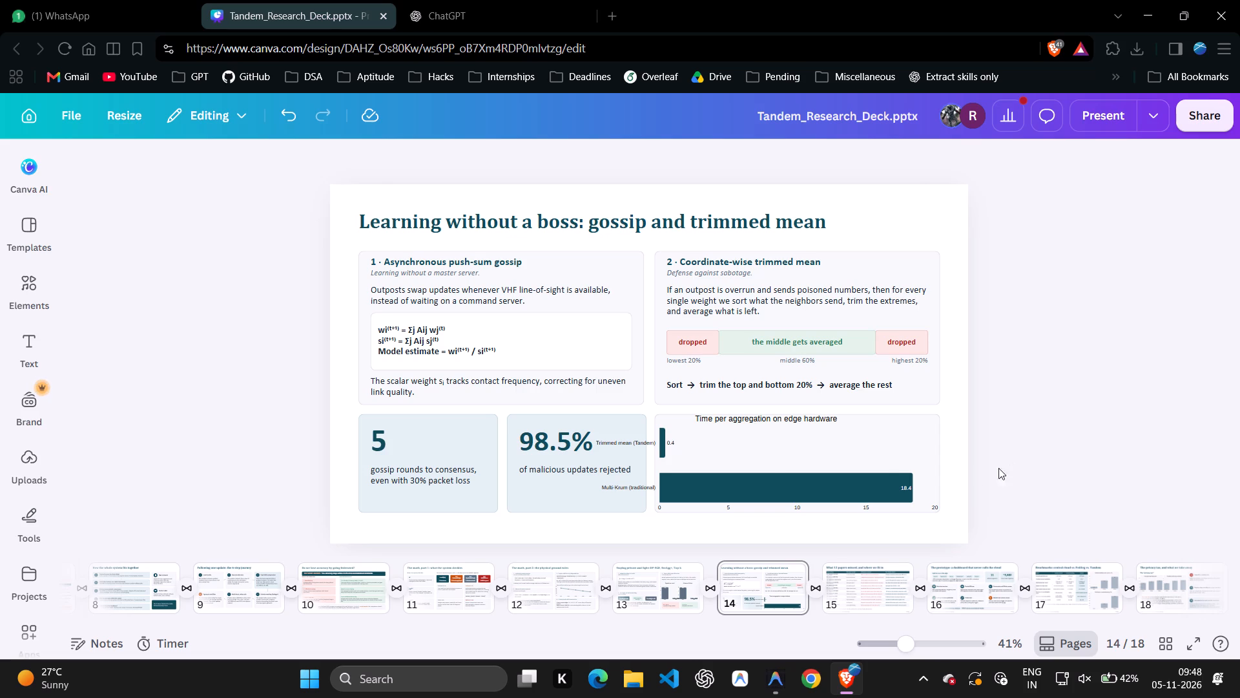
# Narrow the Time per aggregation chart on slide 14 to about 840 wide so its category labels fit inside its card.
pyautogui.click(628, 447)
pyautogui.click(647, 438)
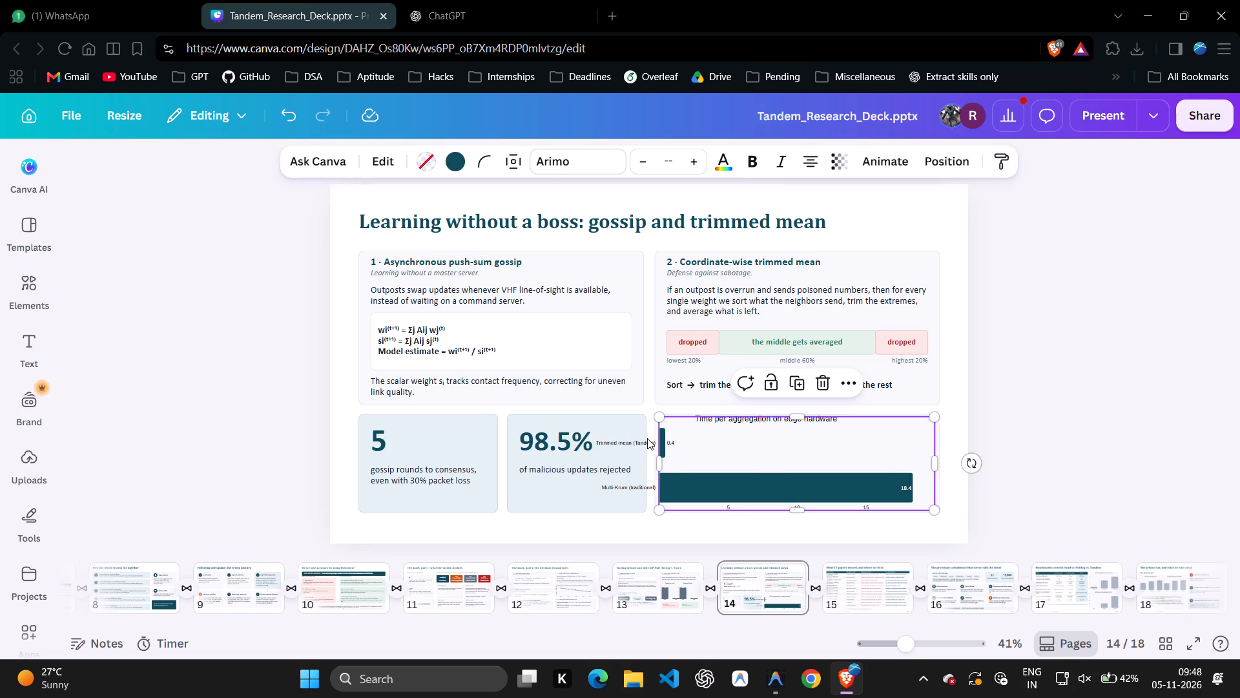
pyautogui.click(553, 462)
pyautogui.click(623, 489)
pyautogui.click(646, 455)
pyautogui.click(685, 448)
pyautogui.moveTo(657, 463); pyautogui.dragTo(712, 459)
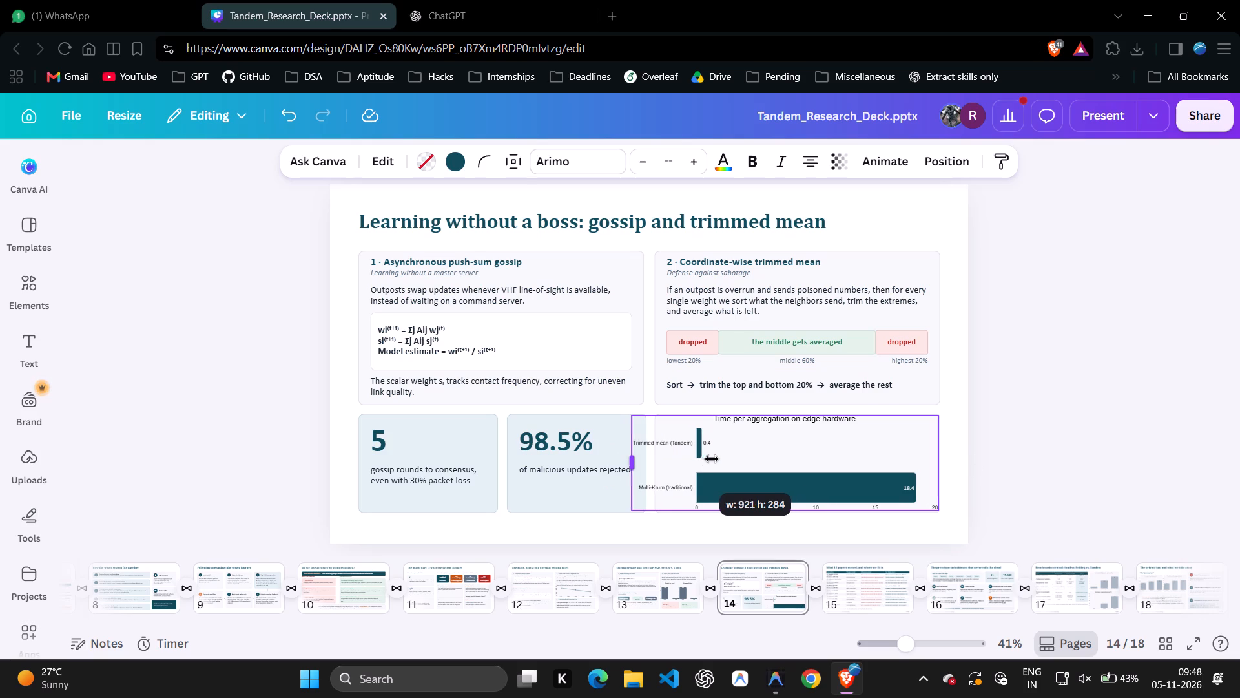
pyautogui.moveTo(712, 459); pyautogui.dragTo(723, 456)
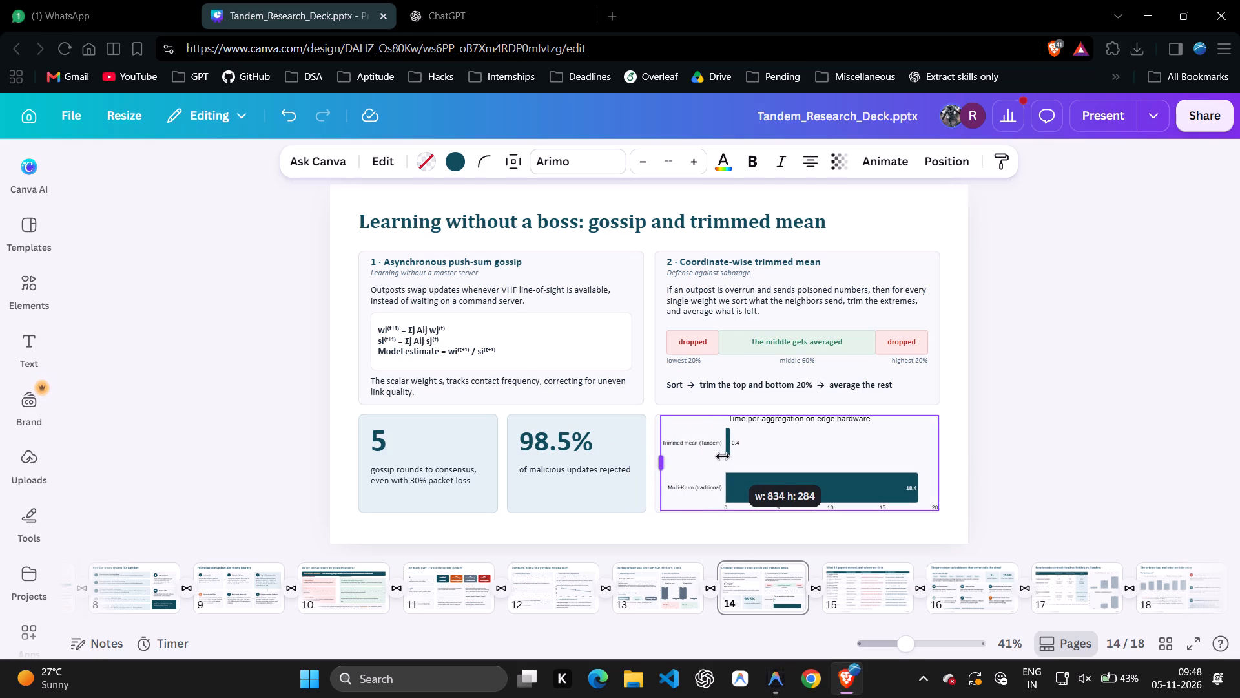
pyautogui.moveTo(723, 456); pyautogui.dragTo(720, 456)
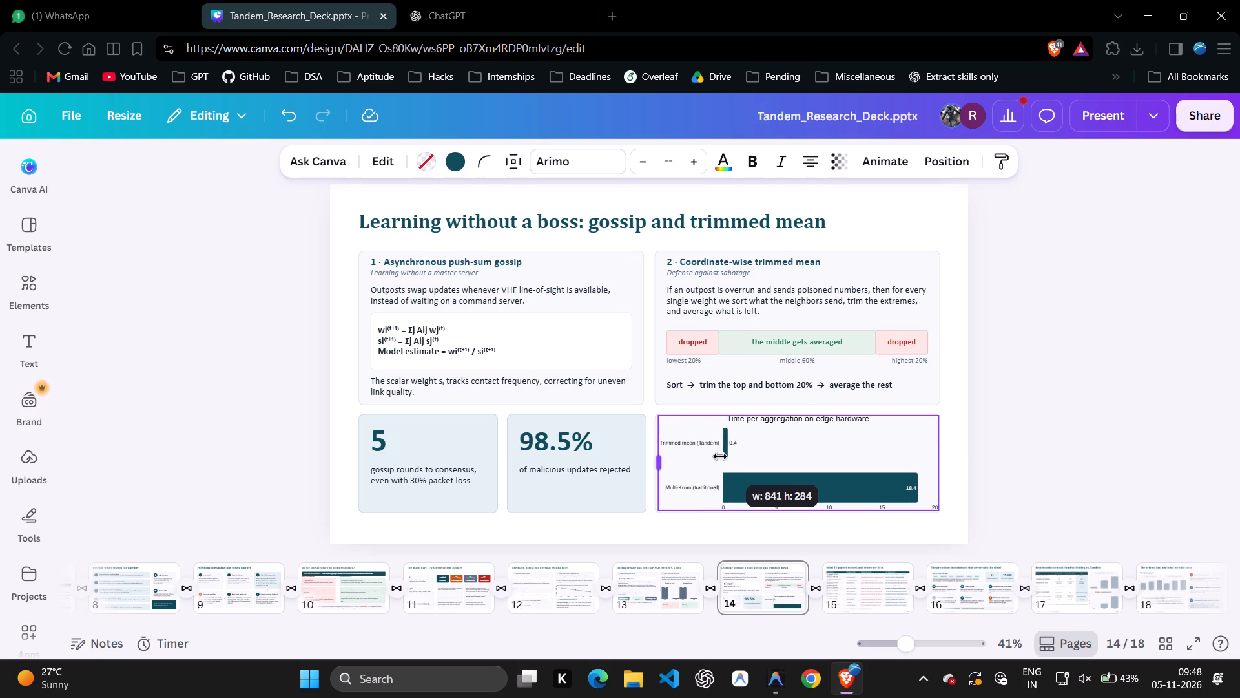
pyautogui.moveTo(720, 456); pyautogui.dragTo(719, 458)
pyautogui.click(1056, 446)
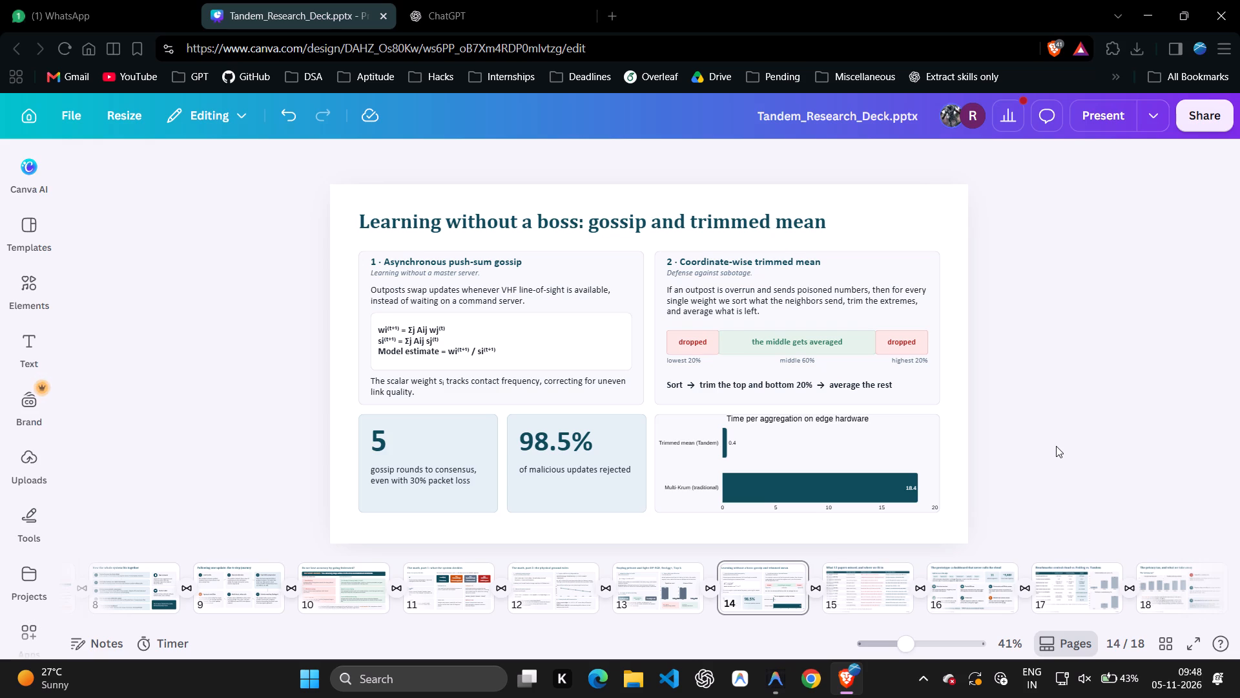
# Delete the TANDEM footer text and the page-number placeholder from slide 15.
pyautogui.press('Right')
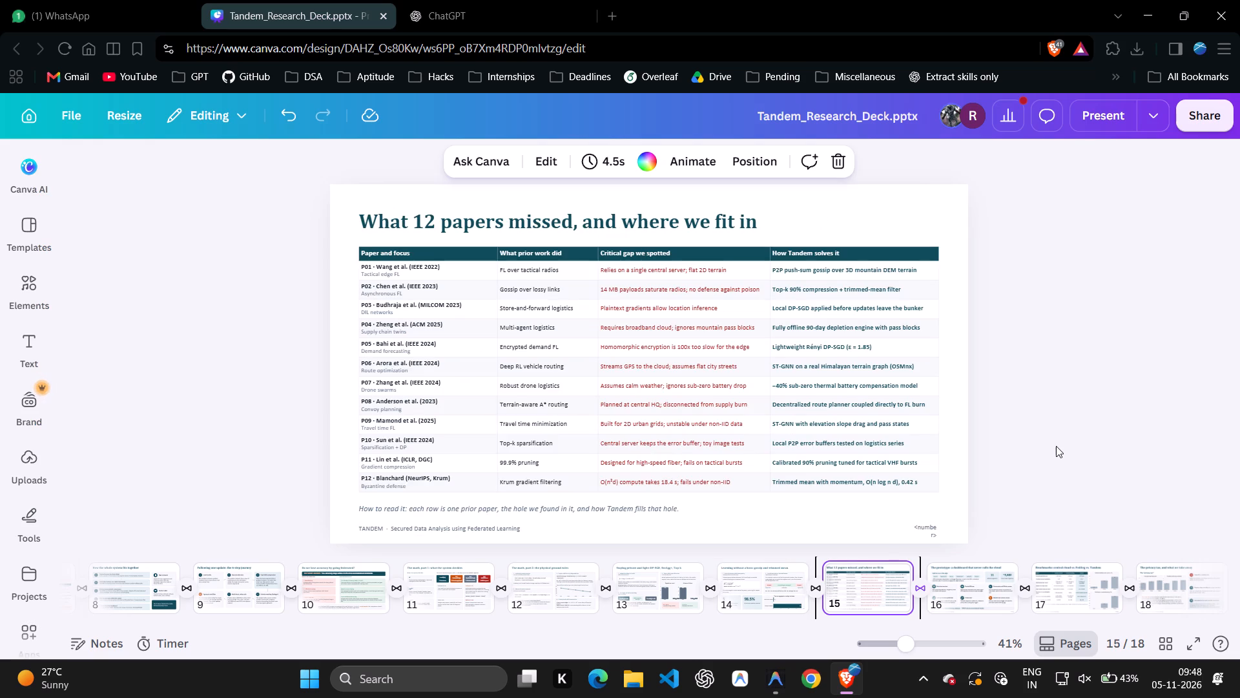
pyautogui.click(597, 531)
pyautogui.press('Delete')
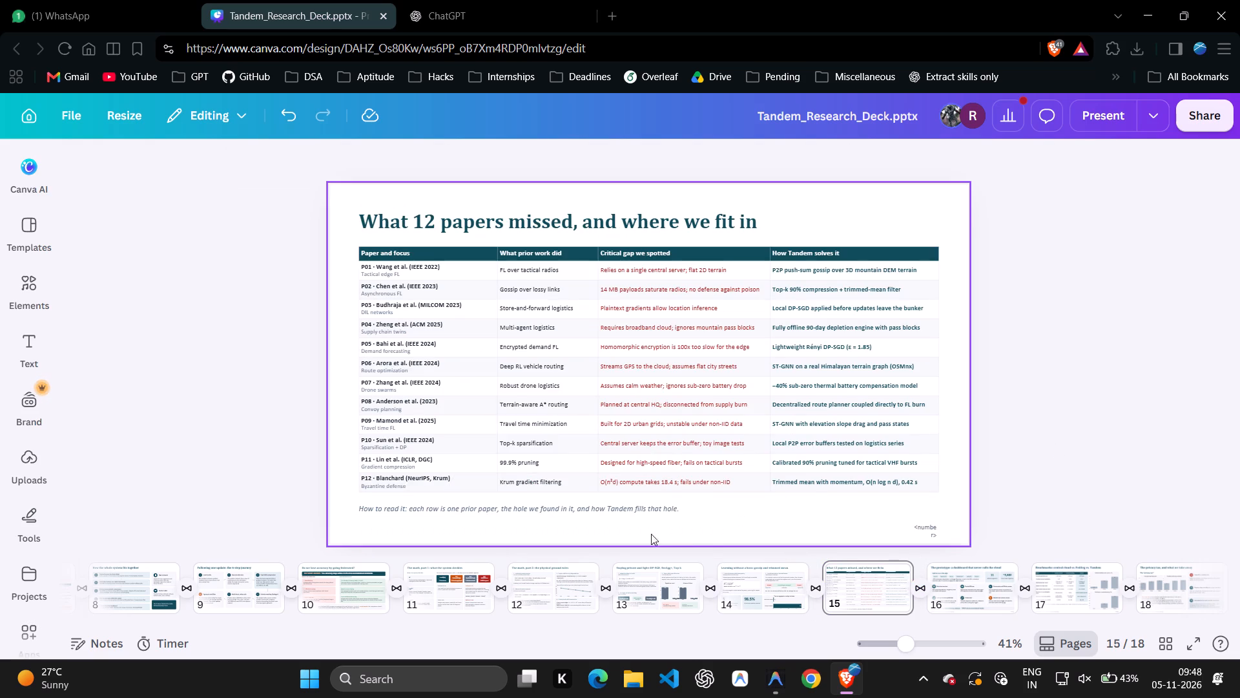
pyautogui.click(921, 529)
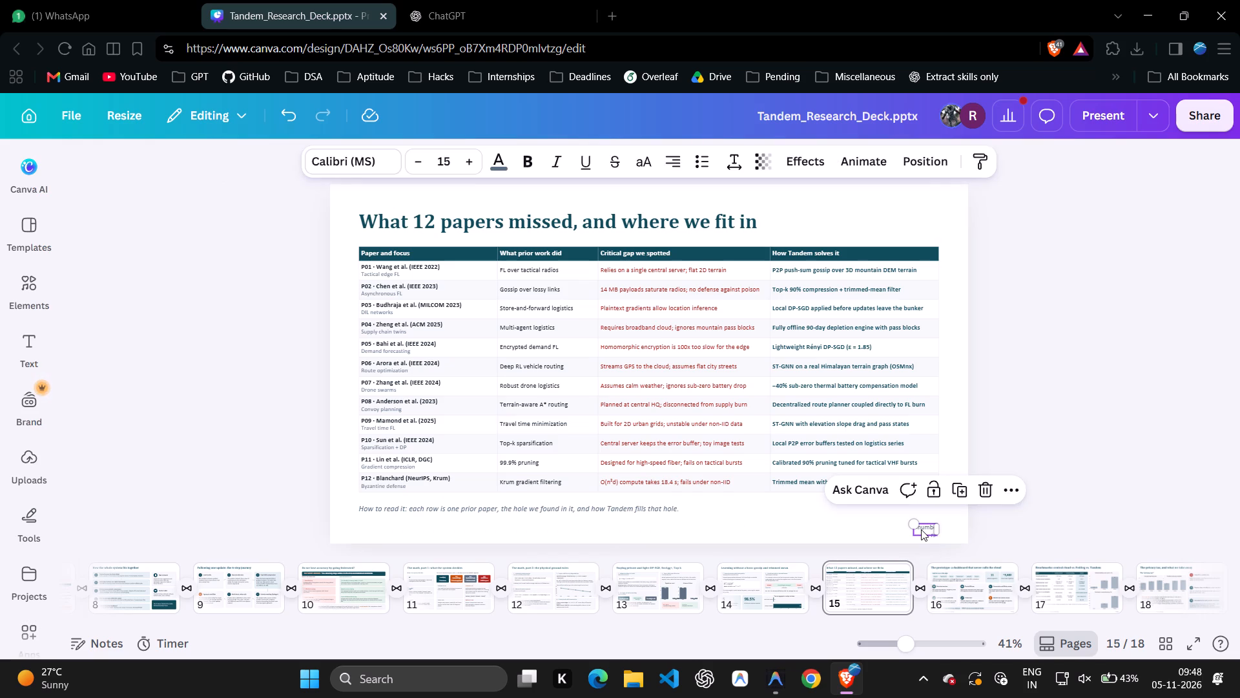
pyautogui.press('Delete')
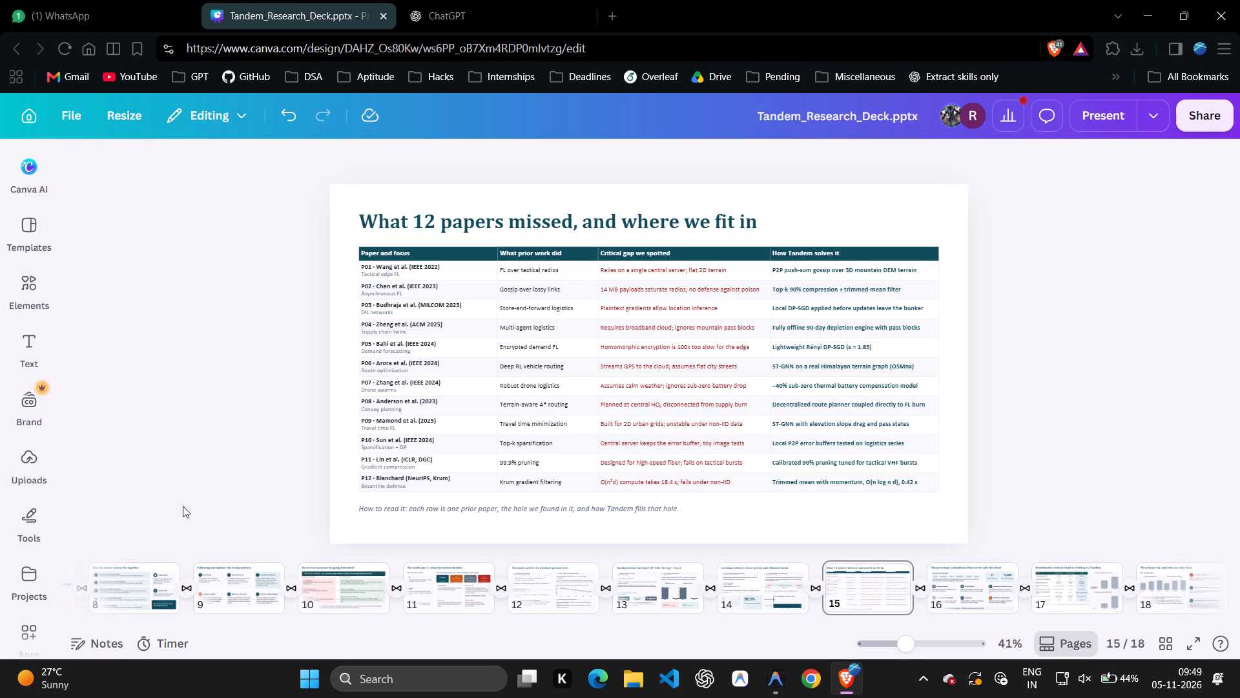
# Delete the TANDEM footer text and the page-number placeholder from slide 16.
pyautogui.press('Right')
pyautogui.press('Right')
pyautogui.press('Left')
pyautogui.press('Left')
pyautogui.press('Right')
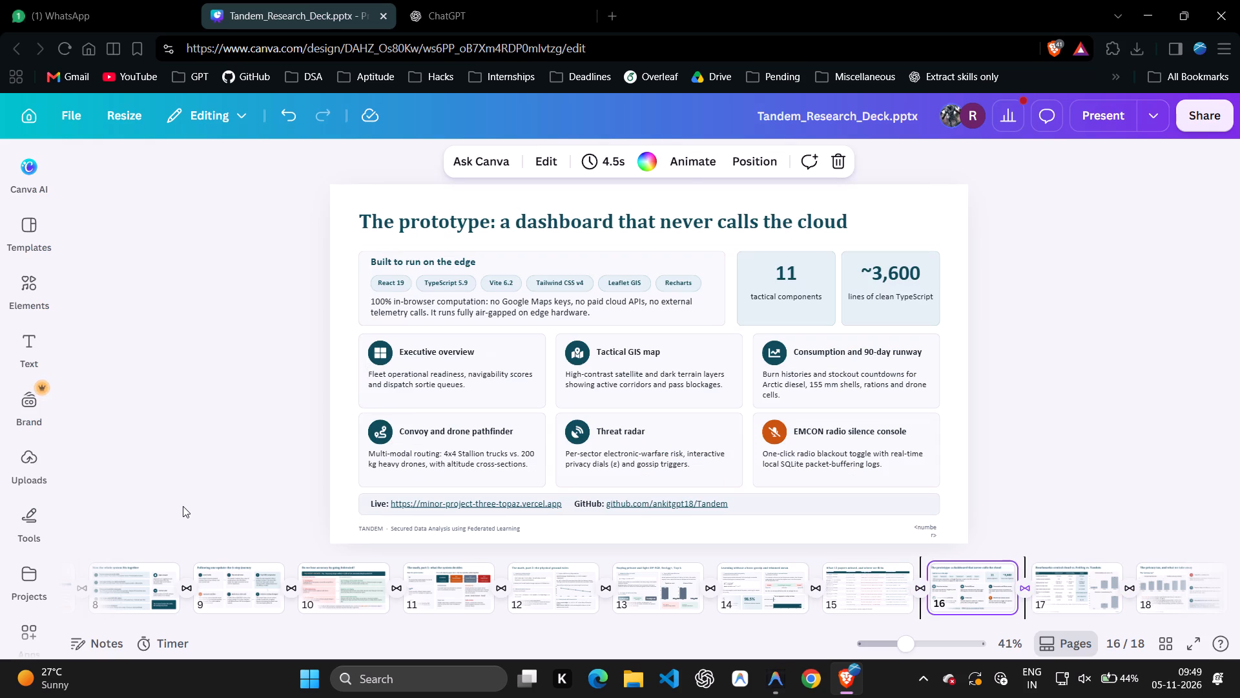
pyautogui.click(454, 526)
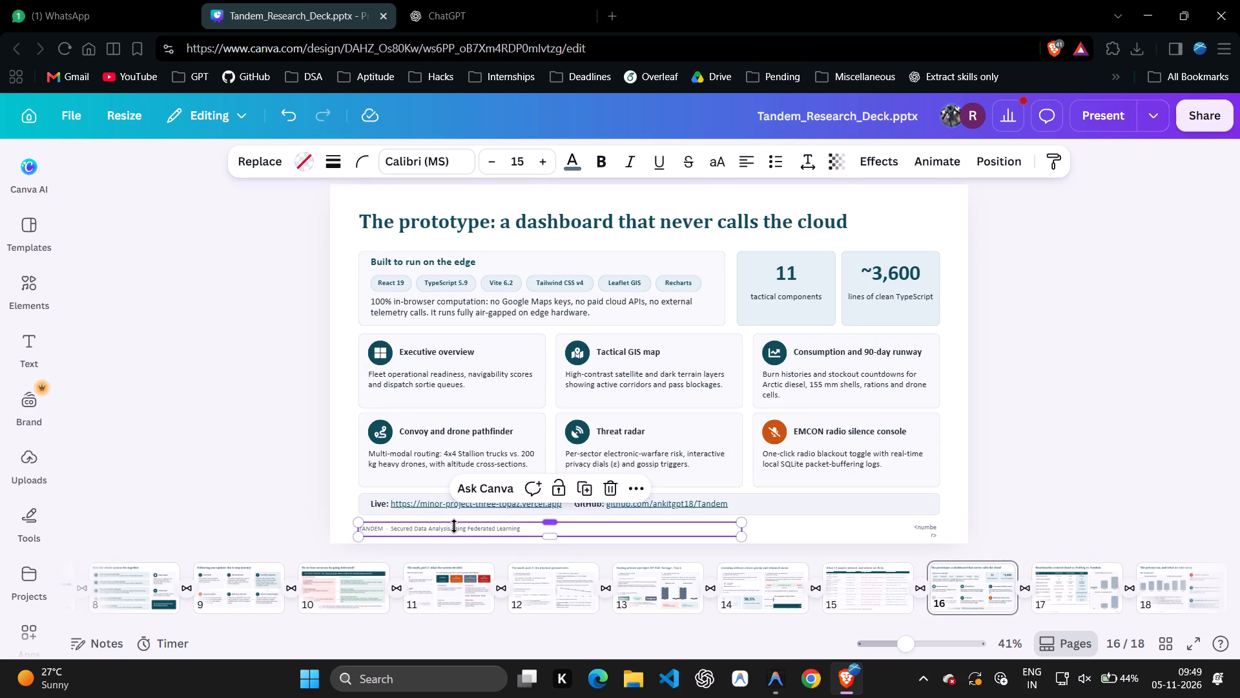
pyautogui.press('Delete')
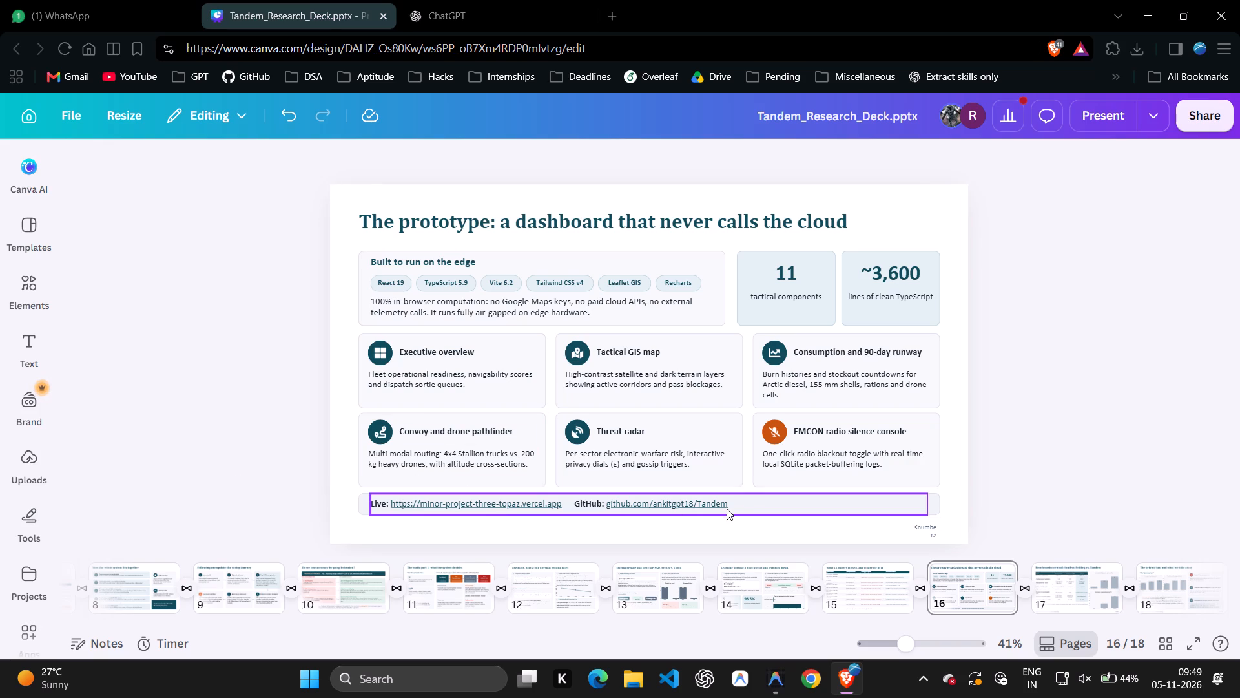
pyautogui.click(931, 531)
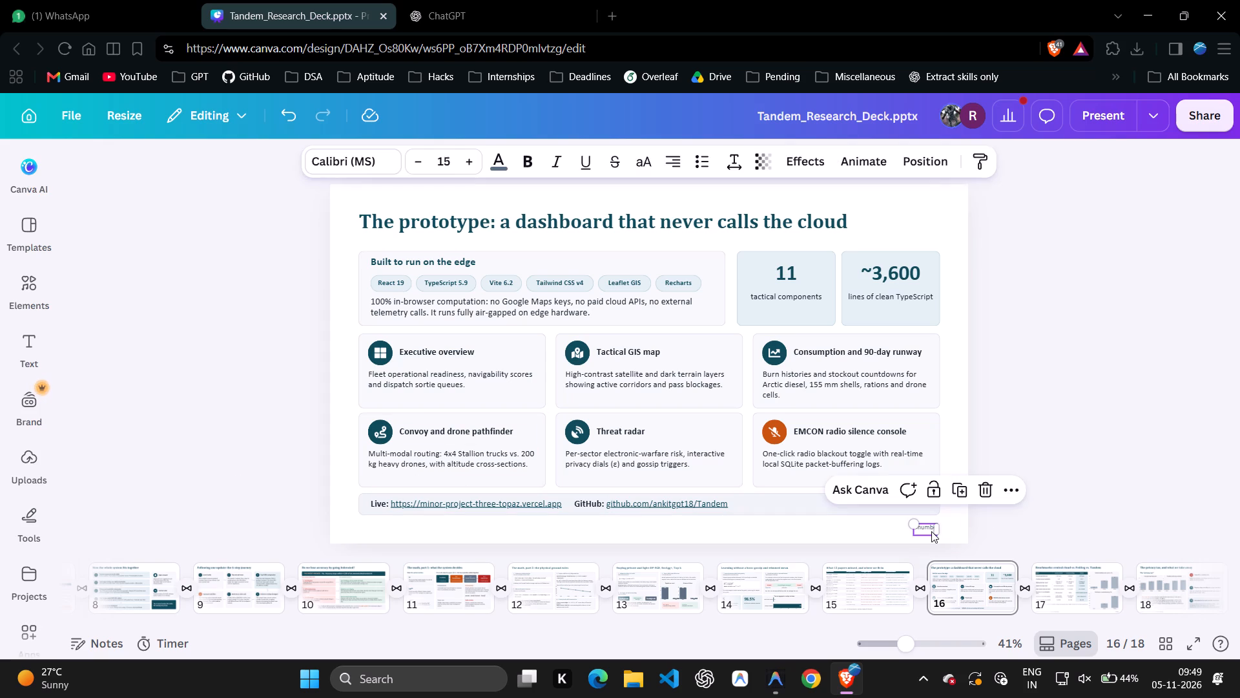
pyautogui.press('Delete')
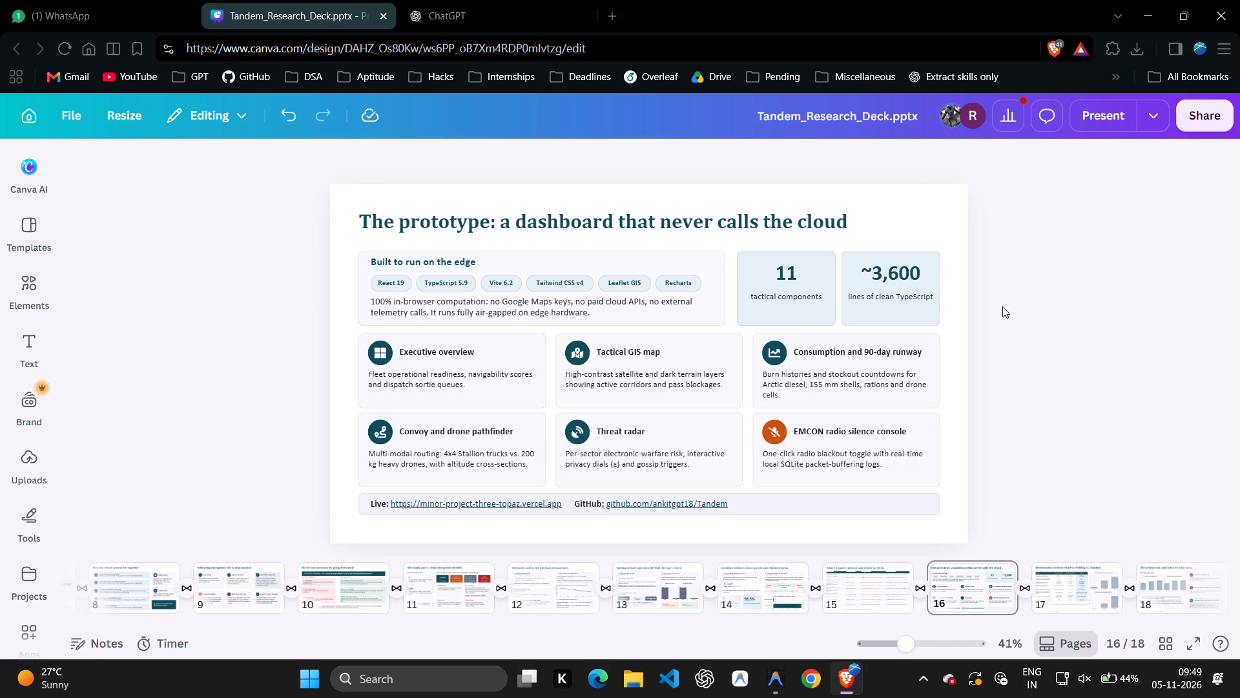
# Delete the TANDEM footer text and the page-number placeholder from slide 17.
pyautogui.press('Right')
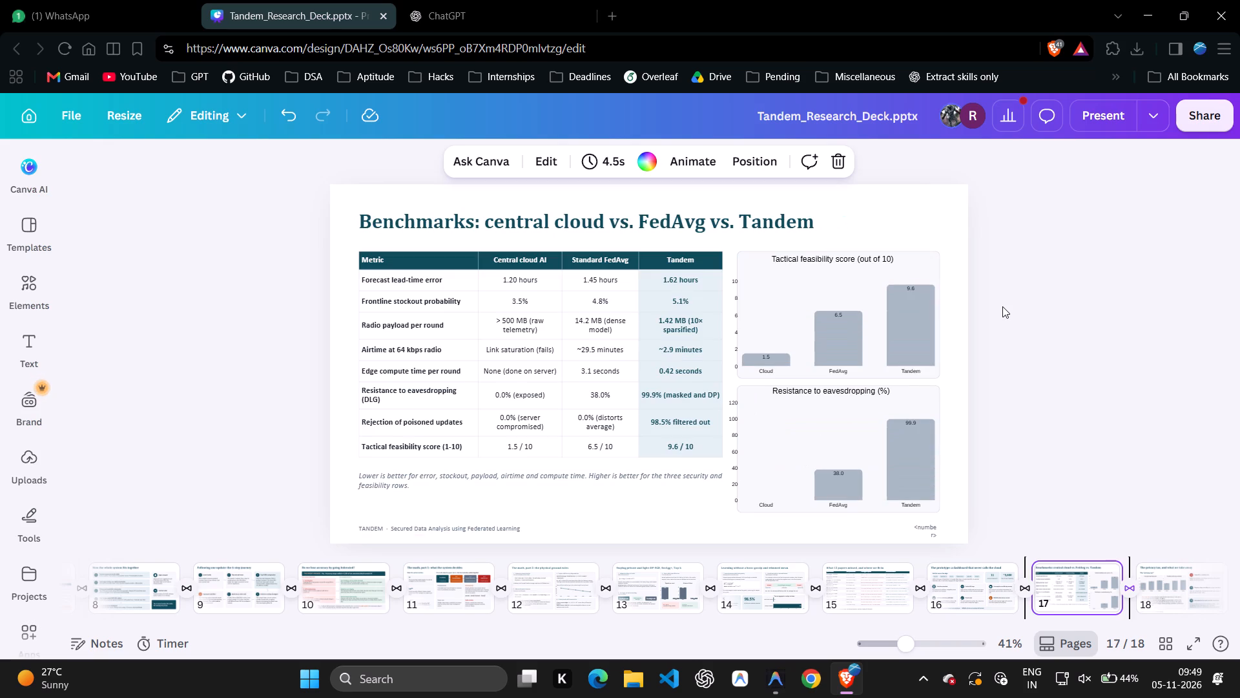
pyautogui.click(494, 527)
pyautogui.press('Delete')
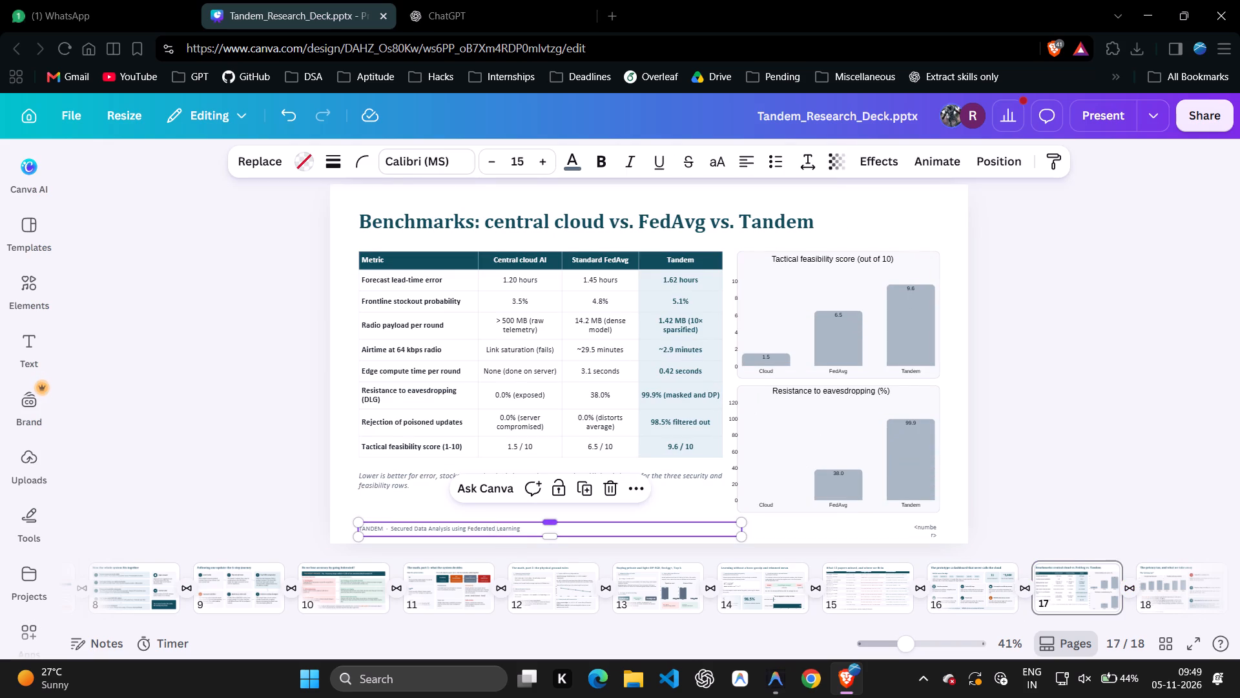
pyautogui.click(929, 534)
pyautogui.press('Delete')
# Narrow the Tactical feasibility score and Resistance to eavesdropping charts on slide 17 so their axis labels fit inside their cards.
pyautogui.click(807, 299)
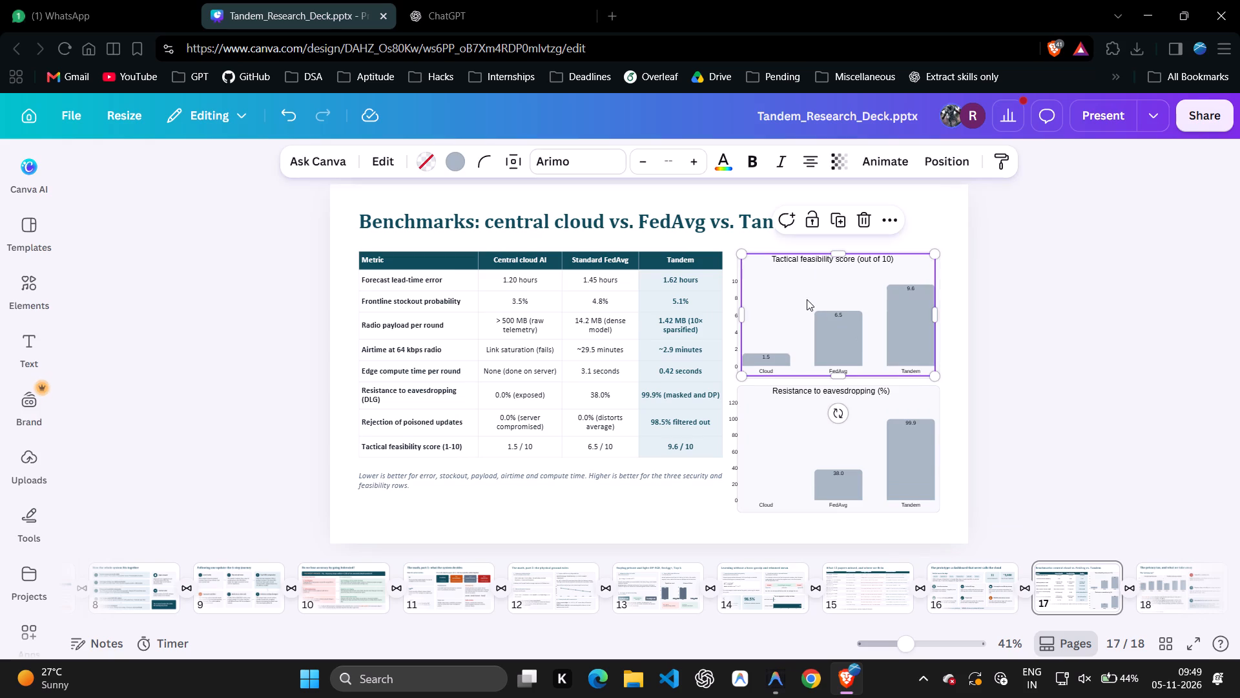
pyautogui.moveTo(741, 313); pyautogui.dragTo(748, 313)
pyautogui.click(783, 421)
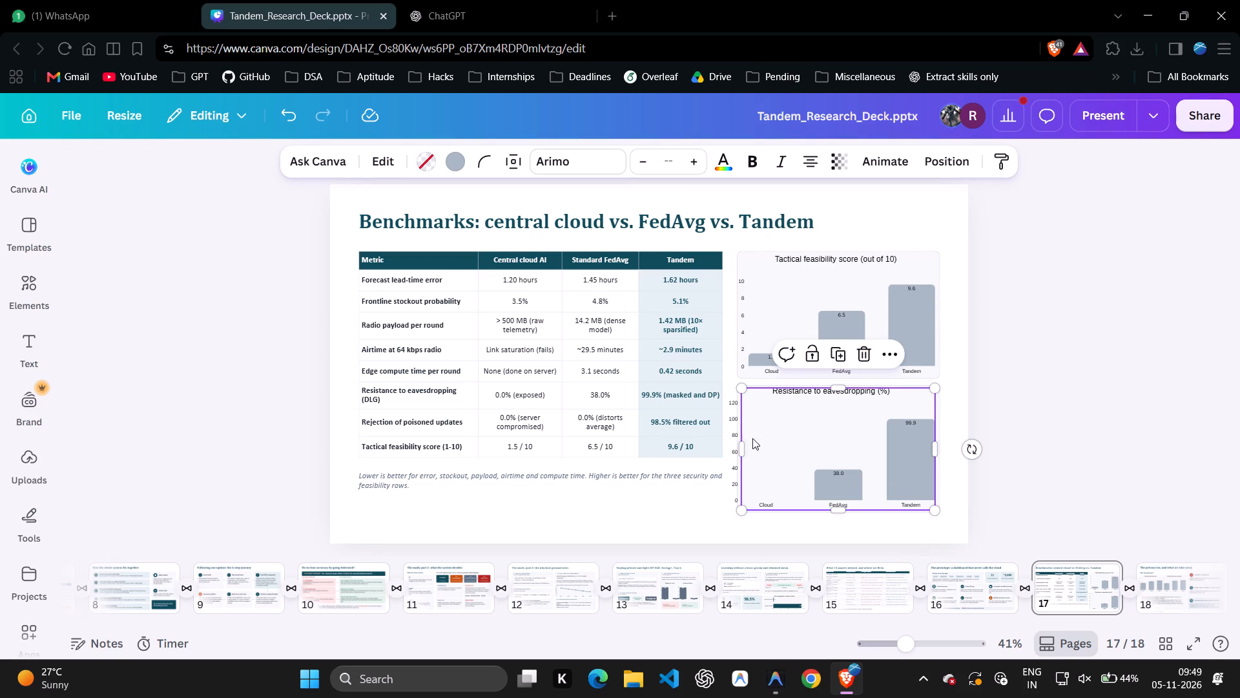
pyautogui.moveTo(743, 444); pyautogui.dragTo(753, 442)
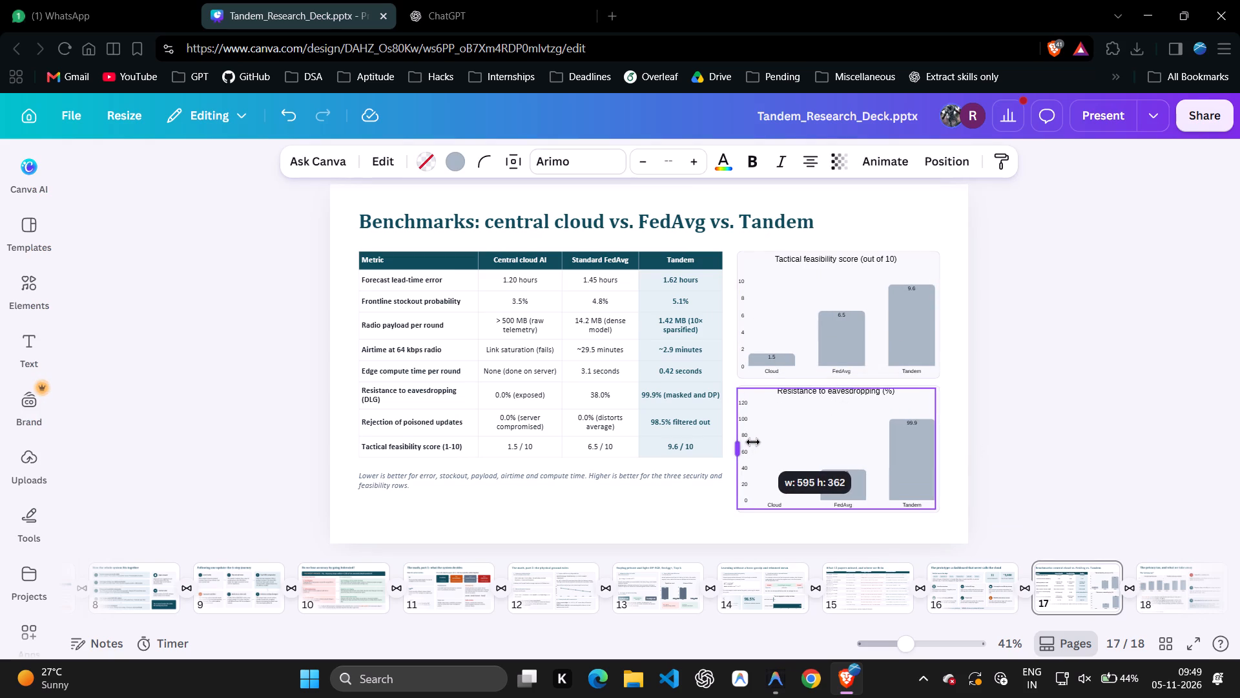
pyautogui.moveTo(753, 442); pyautogui.dragTo(754, 441)
pyautogui.click(1161, 402)
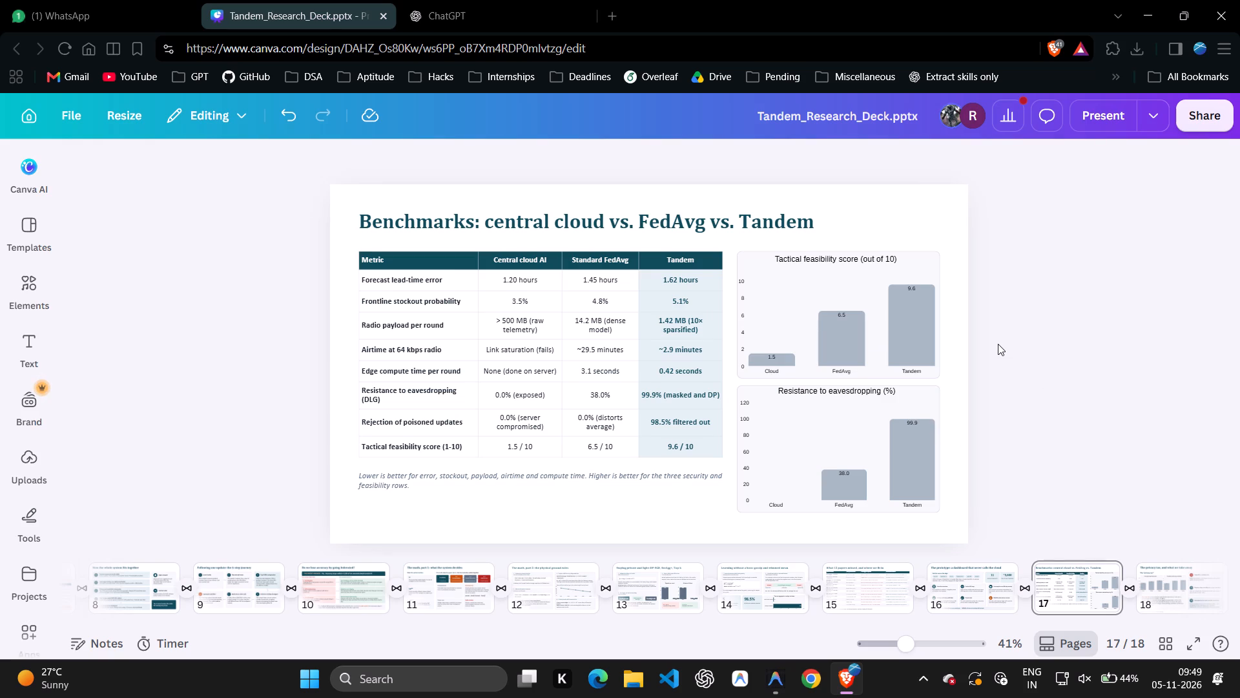
pyautogui.click(783, 310)
pyautogui.click(738, 317)
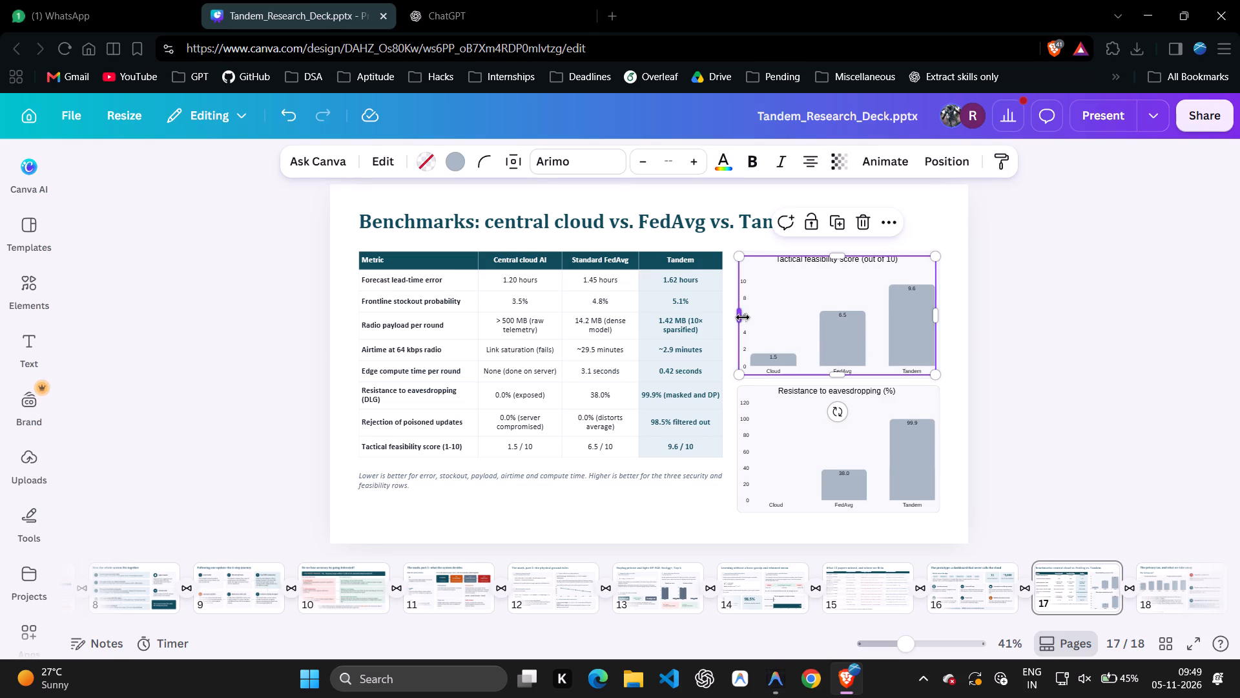
pyautogui.click(1038, 357)
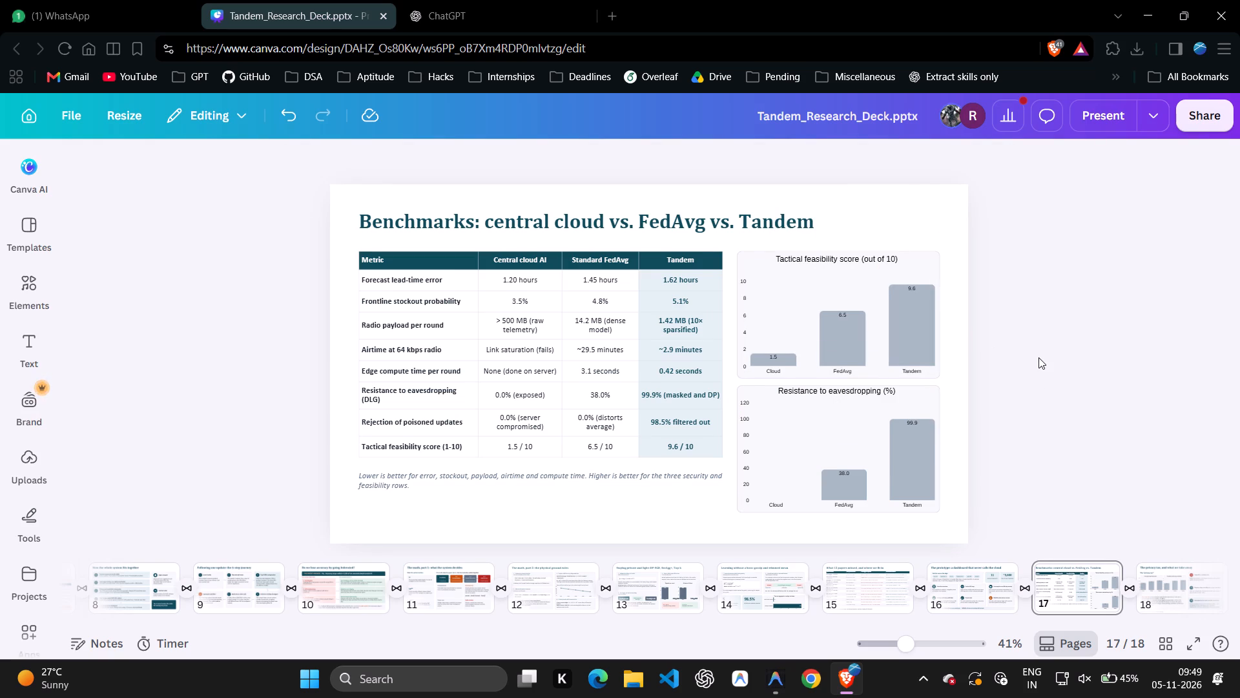
# Delete the TANDEM footer text and the page-number placeholder from slide 18.
pyautogui.press('Right')
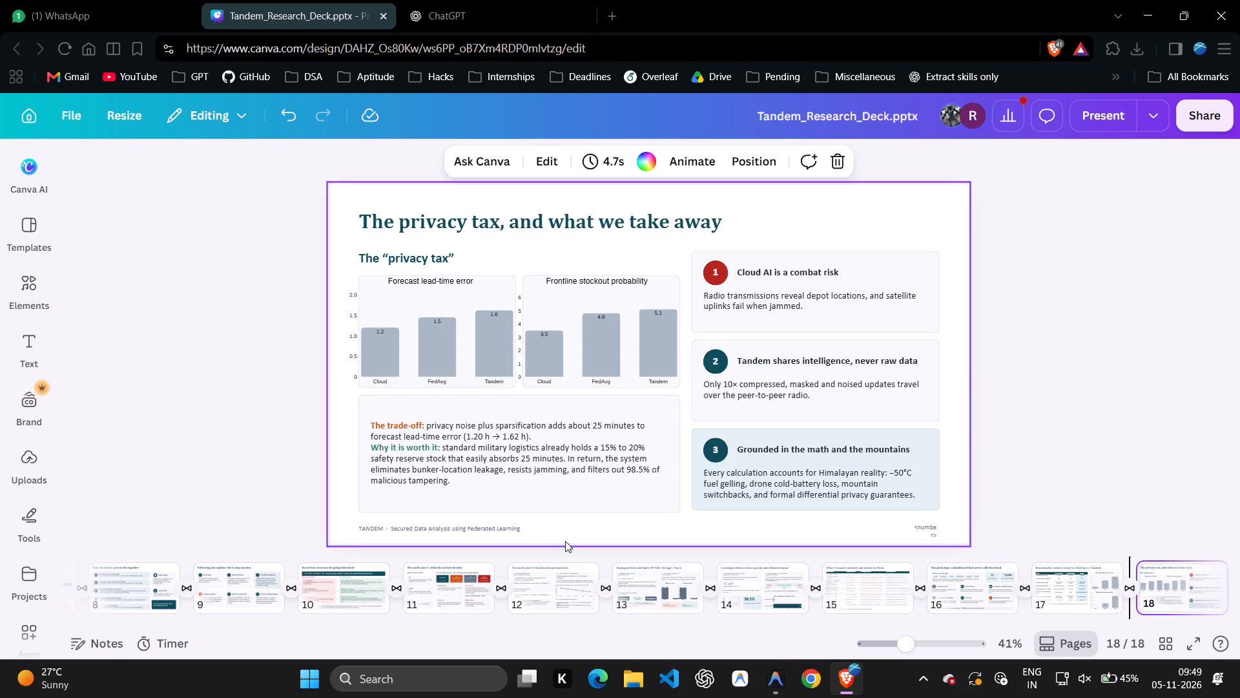
pyautogui.click(544, 534)
pyautogui.press('Delete')
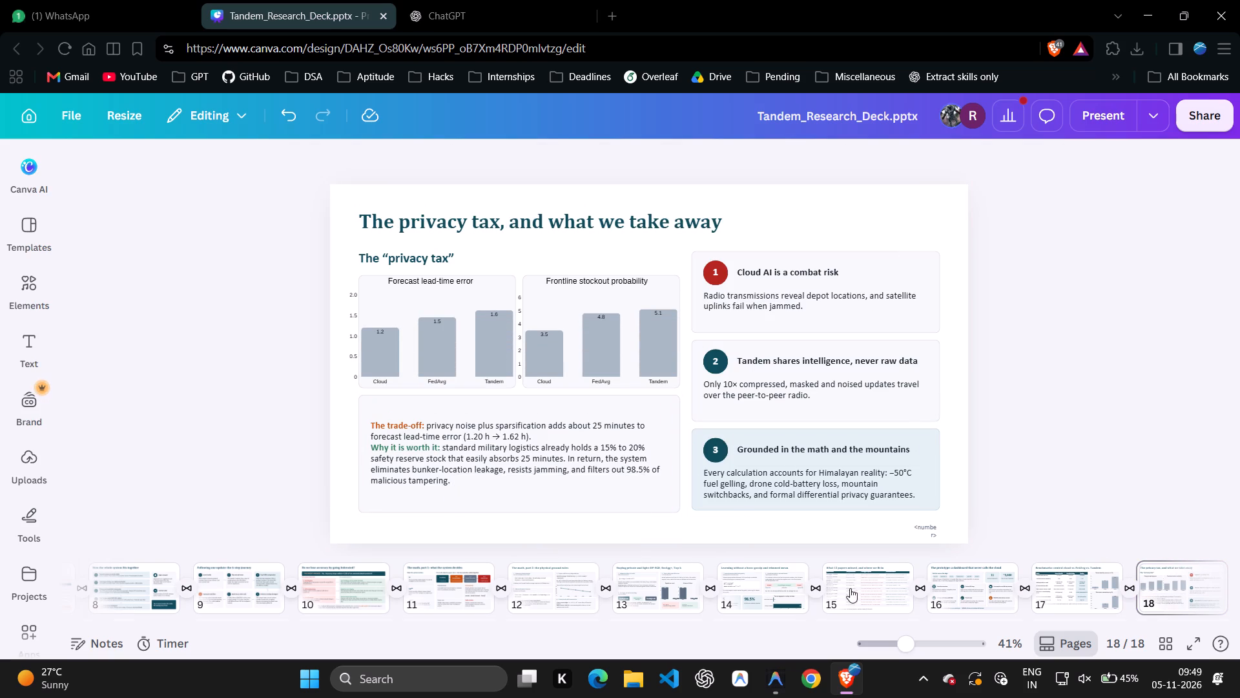
pyautogui.click(931, 521)
pyautogui.click(927, 528)
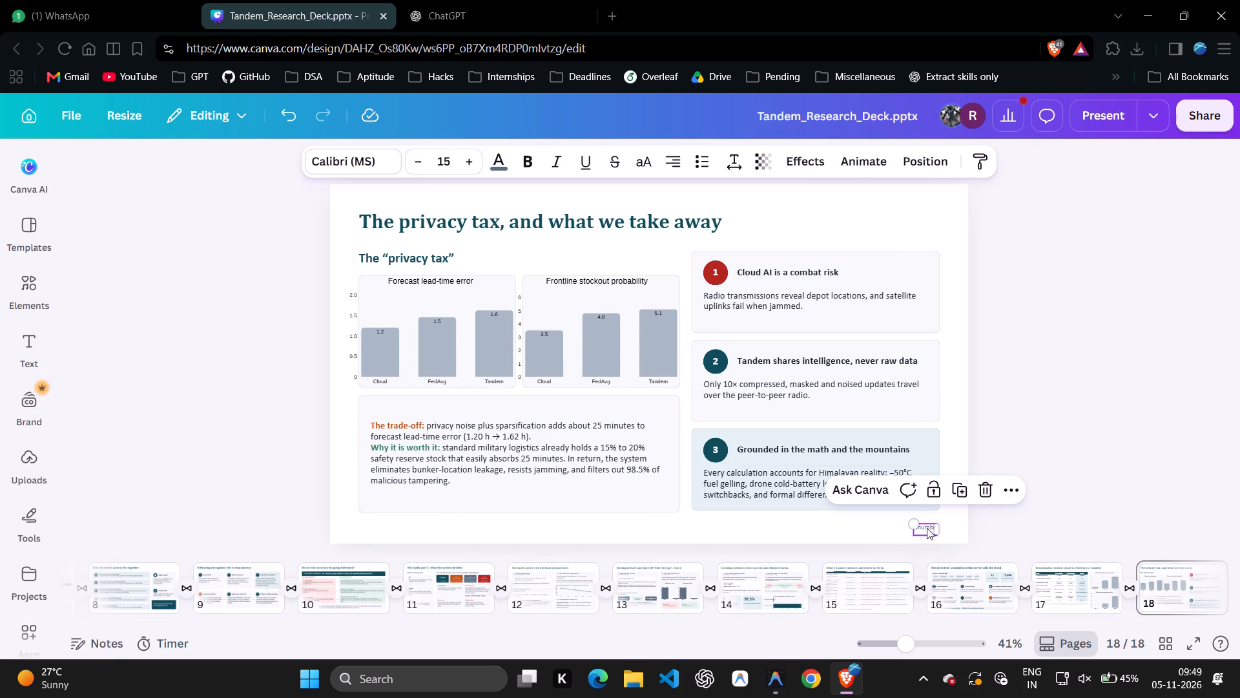
pyautogui.press('Delete')
# Review slides 14 to 18 to check the footer removal and the chart fitting.
pyautogui.press('Right')
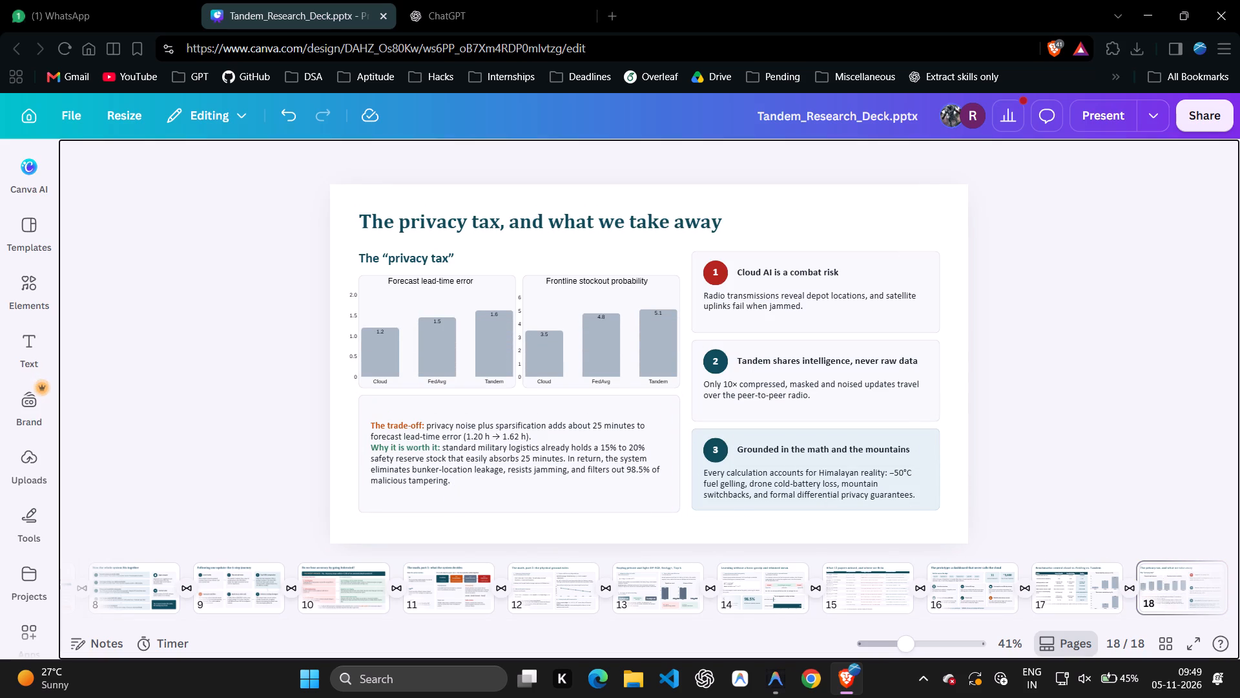
pyautogui.press('Right')
pyautogui.press('Left')
pyautogui.press('Left')
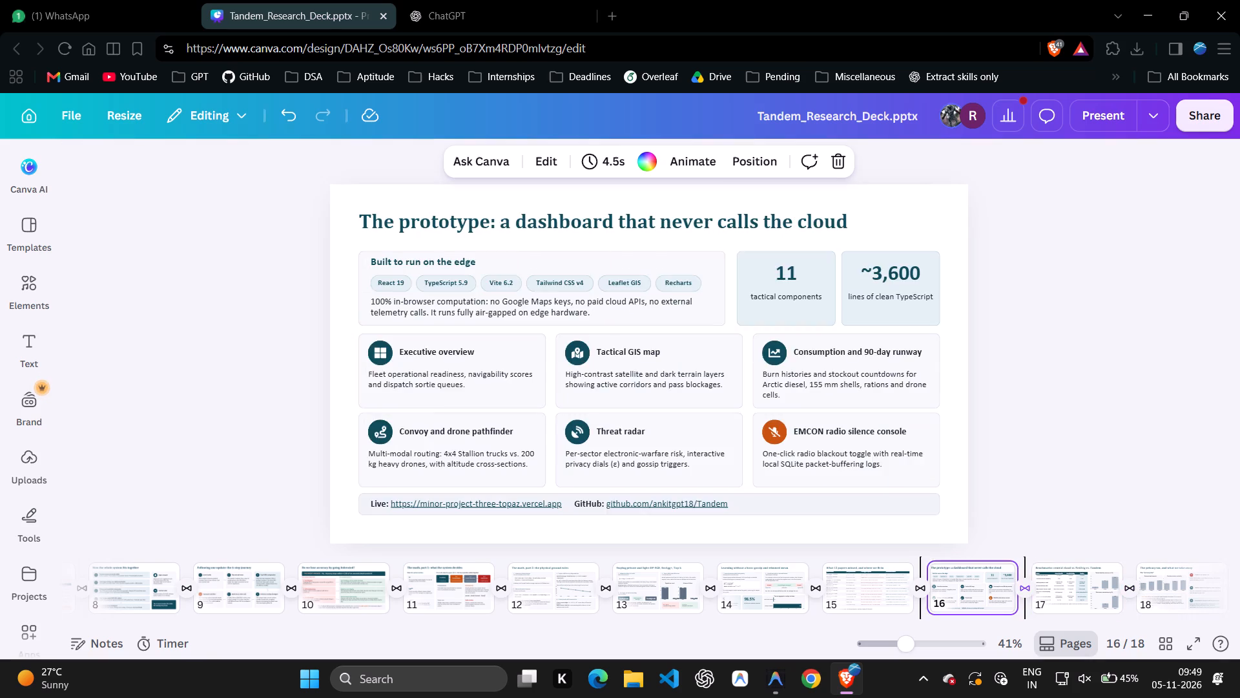
pyautogui.press('Right')
pyautogui.press('Right')
pyautogui.press('Left')
pyautogui.press('Right')
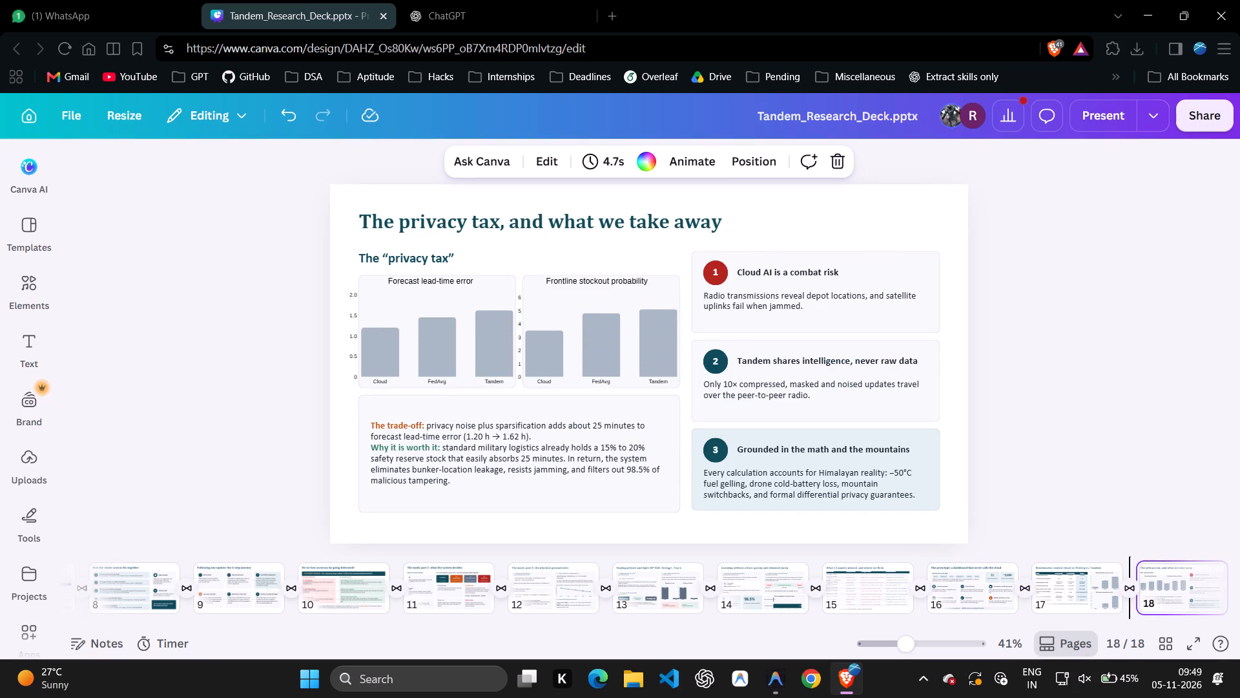
pyautogui.press('Left')
pyautogui.press('Left')
pyautogui.press('Left')
pyautogui.press('Left')
pyautogui.press('Left')
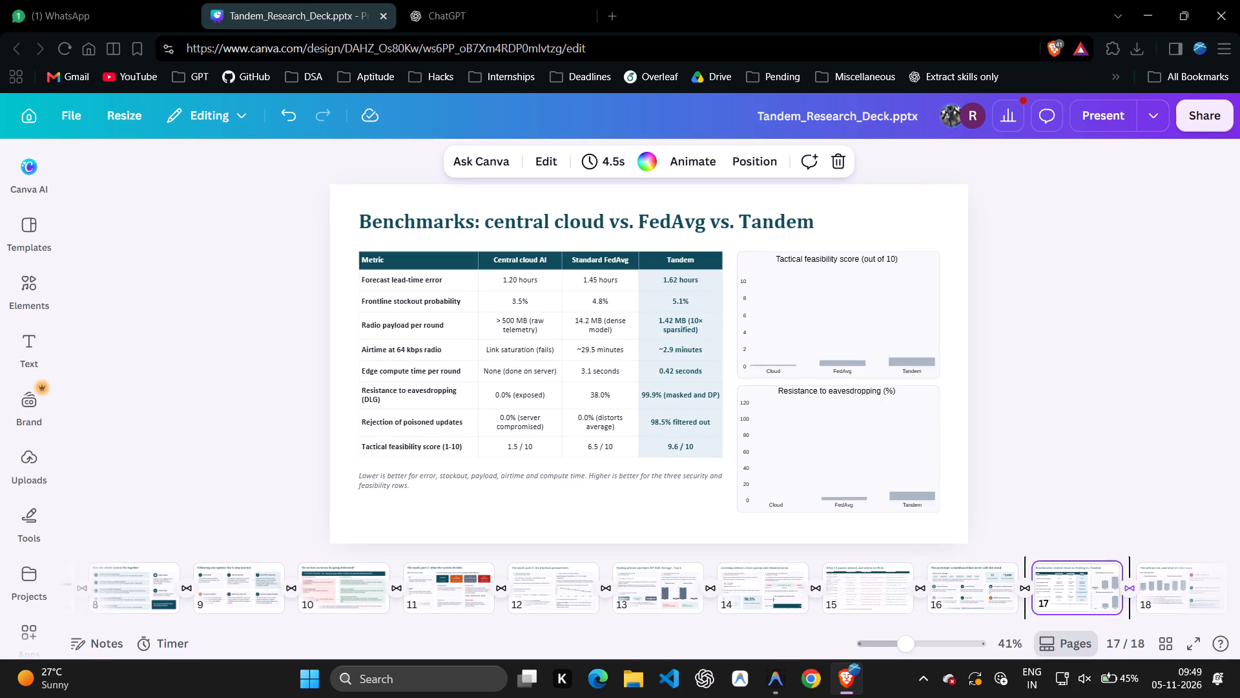
pyautogui.press('Right')
pyautogui.press('Left')
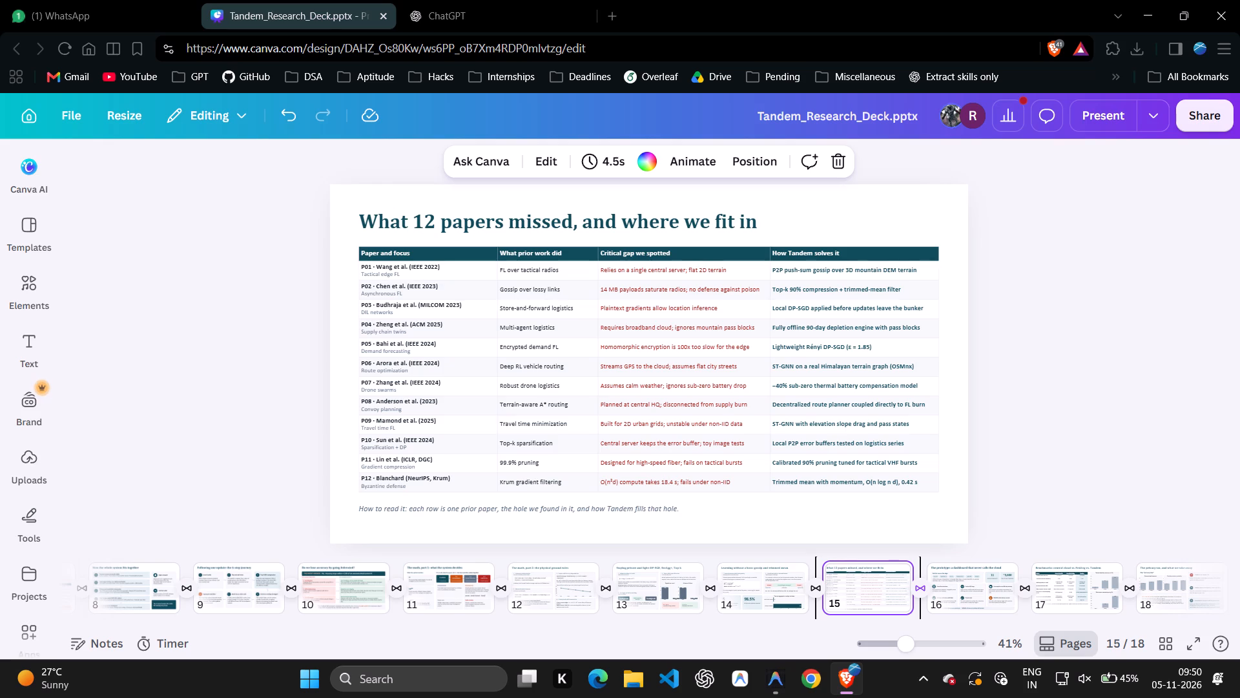
pyautogui.press('Left')
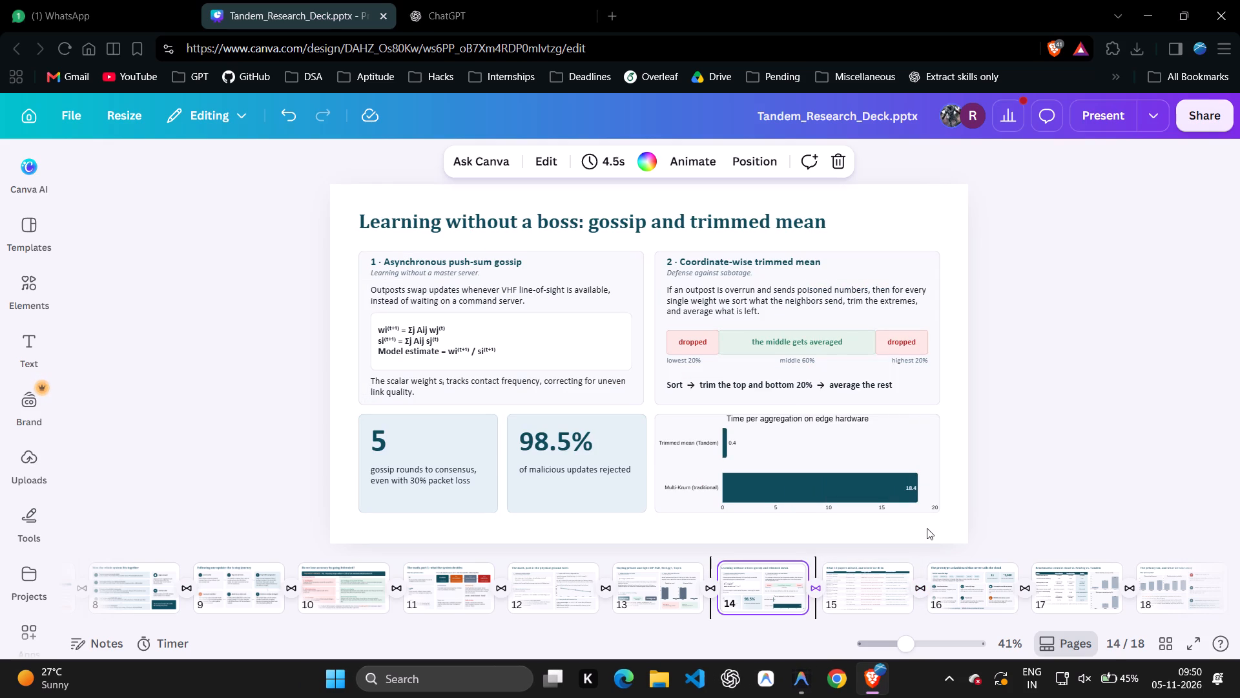
pyautogui.press('Right')
pyautogui.press('Right')
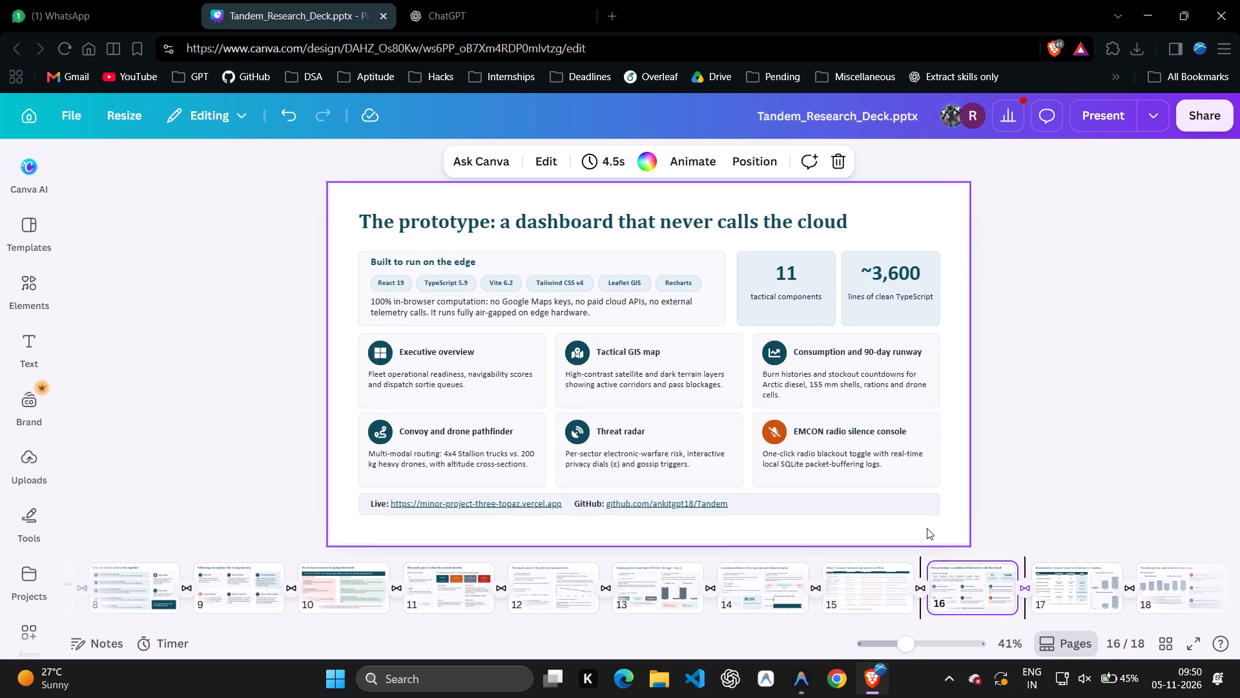
# Review the slides backwards from slide 16 to slide 6, comparing slides 6 and 7, to check their cleaned-up layouts.
pyautogui.press('Left')
pyautogui.press('Left')
pyautogui.press('Left')
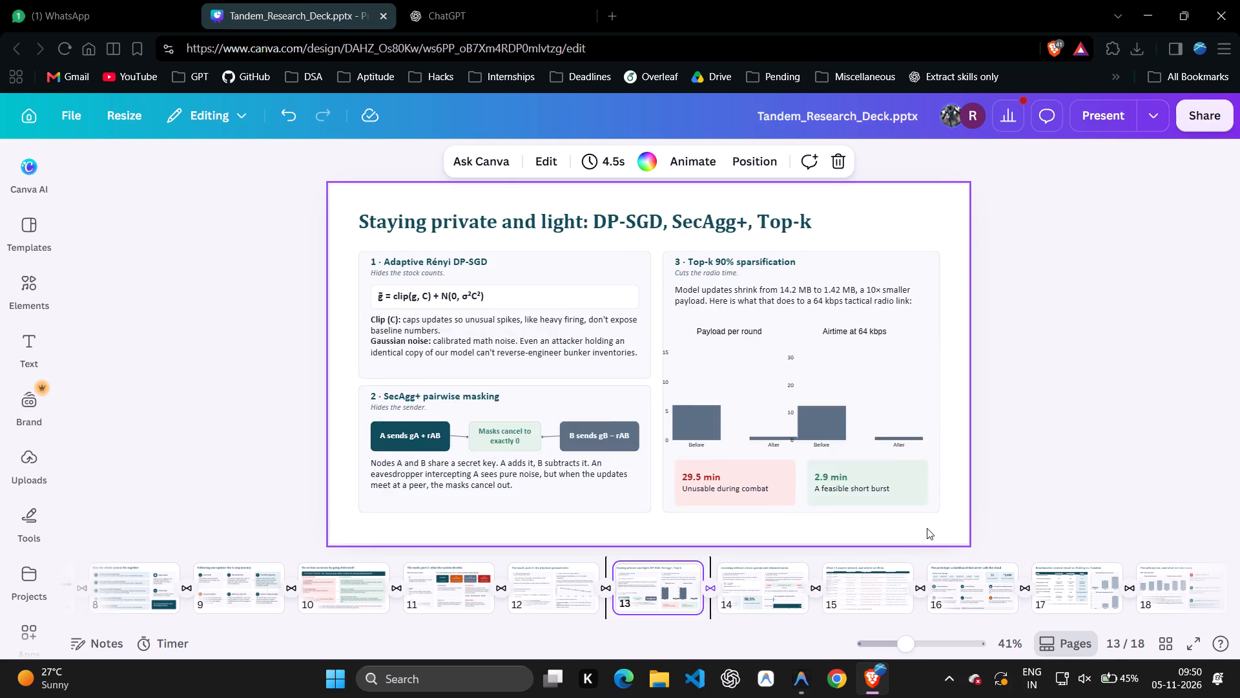
pyautogui.press('Left')
pyautogui.press('Left')
pyautogui.press('Left')
pyautogui.press('Left')
pyautogui.press('Left')
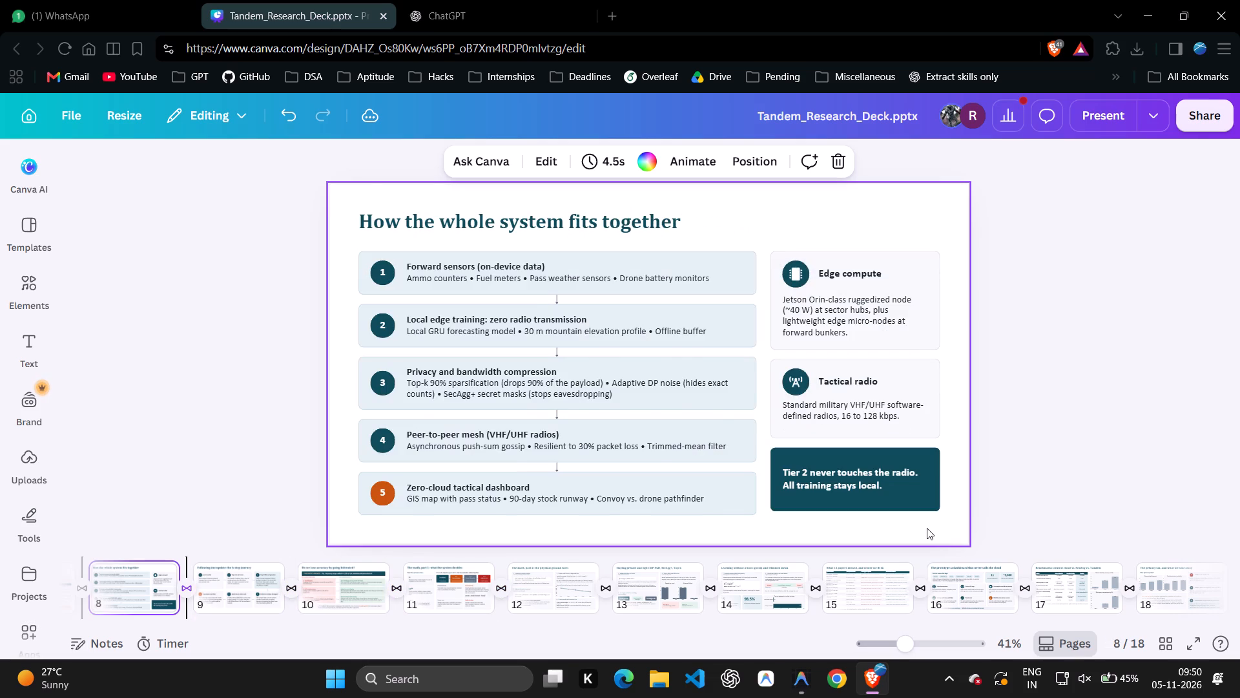
pyautogui.press('Left')
pyautogui.press('Left')
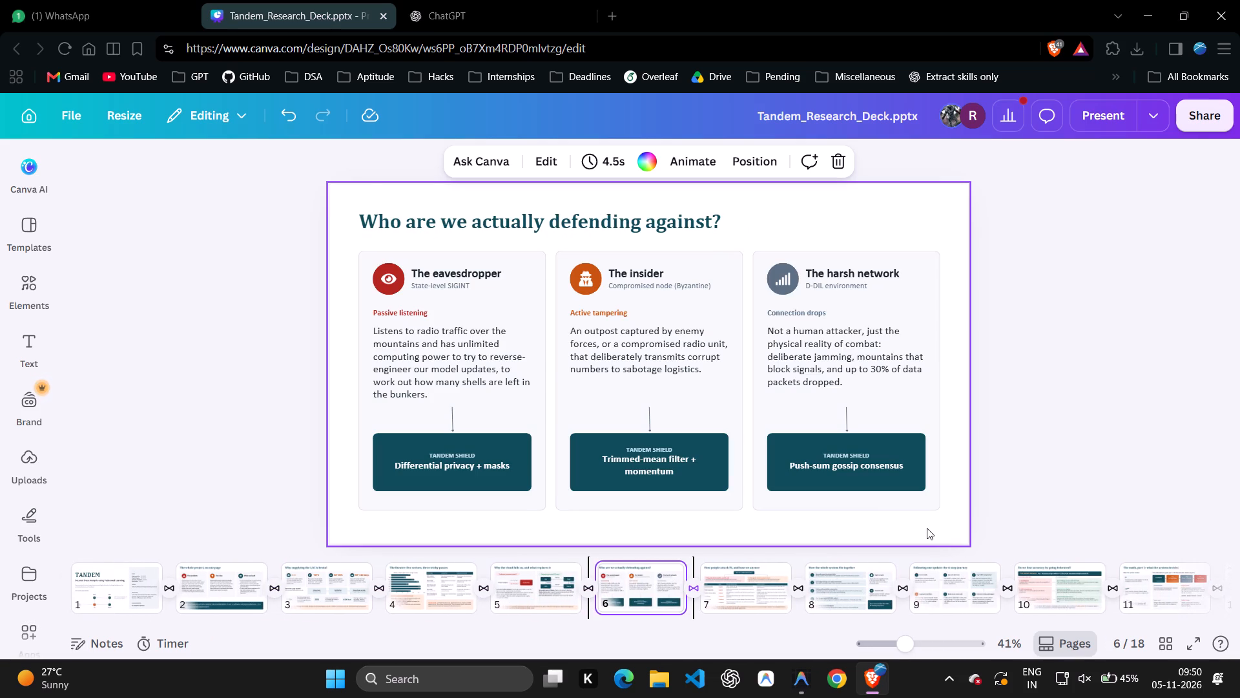
pyautogui.press('Right')
pyautogui.press('Left')
pyautogui.press('Right')
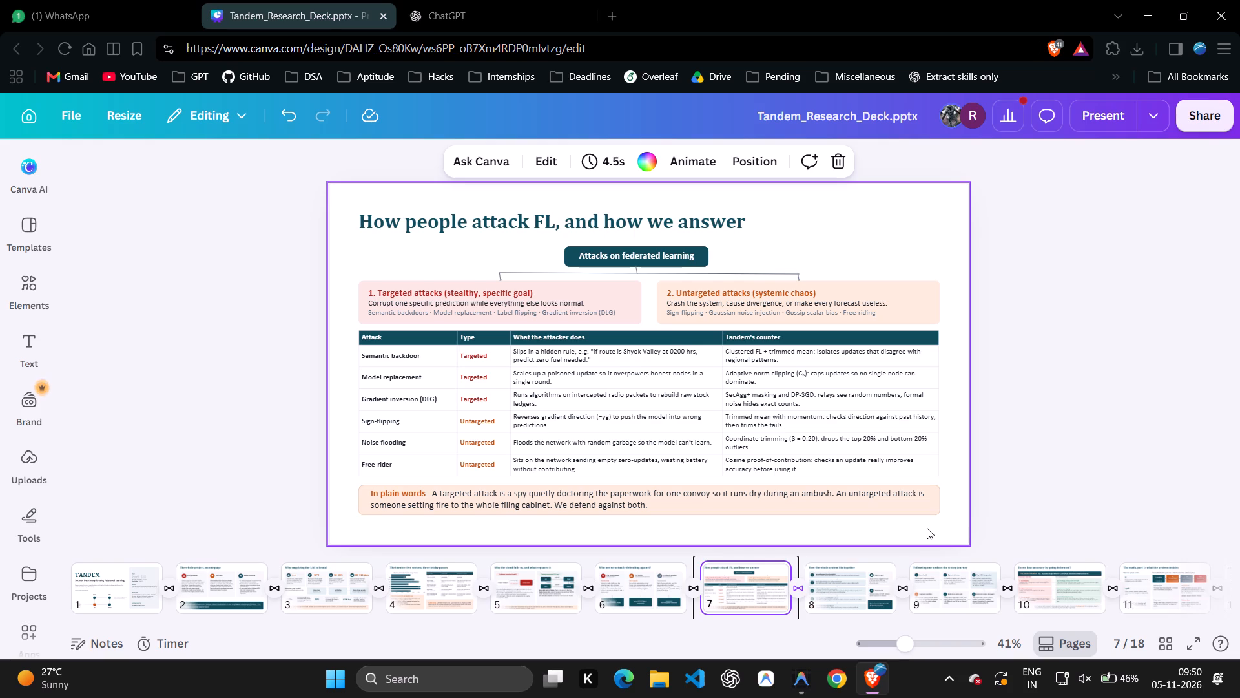
# Show the deck in full-screen presentation view starting from slide 7, "How people attack FL, and how we answer".
pyautogui.press('f')
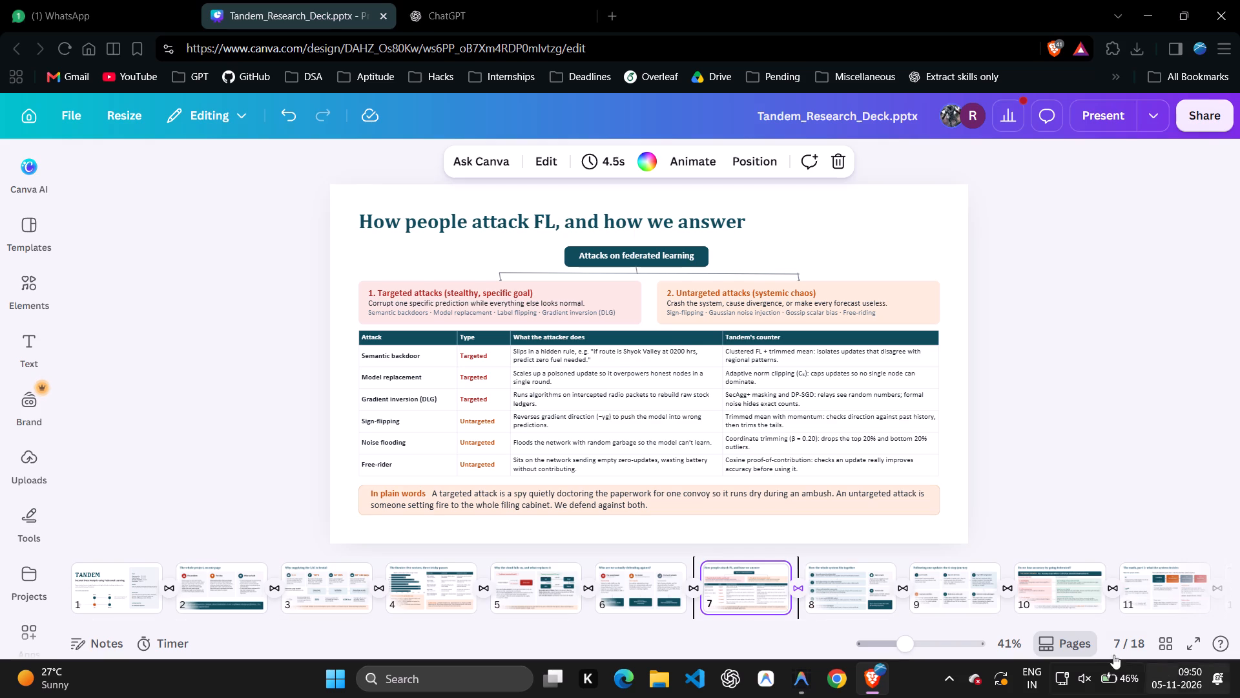
pyautogui.click(1193, 639)
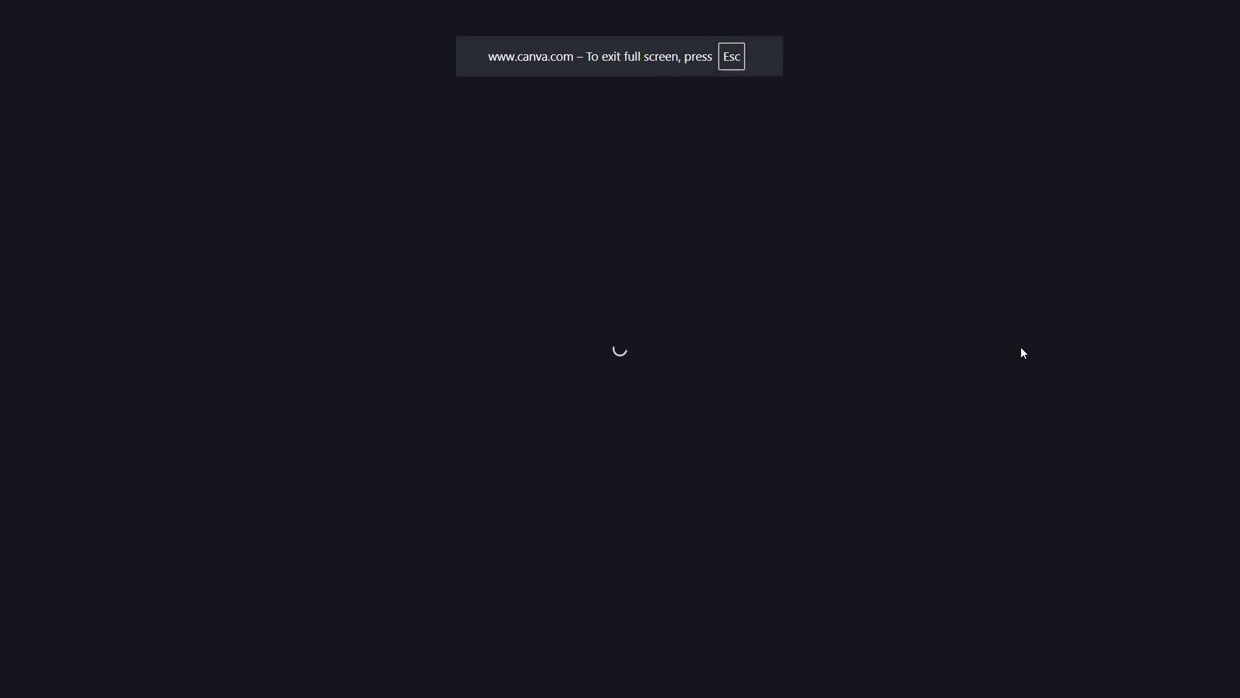
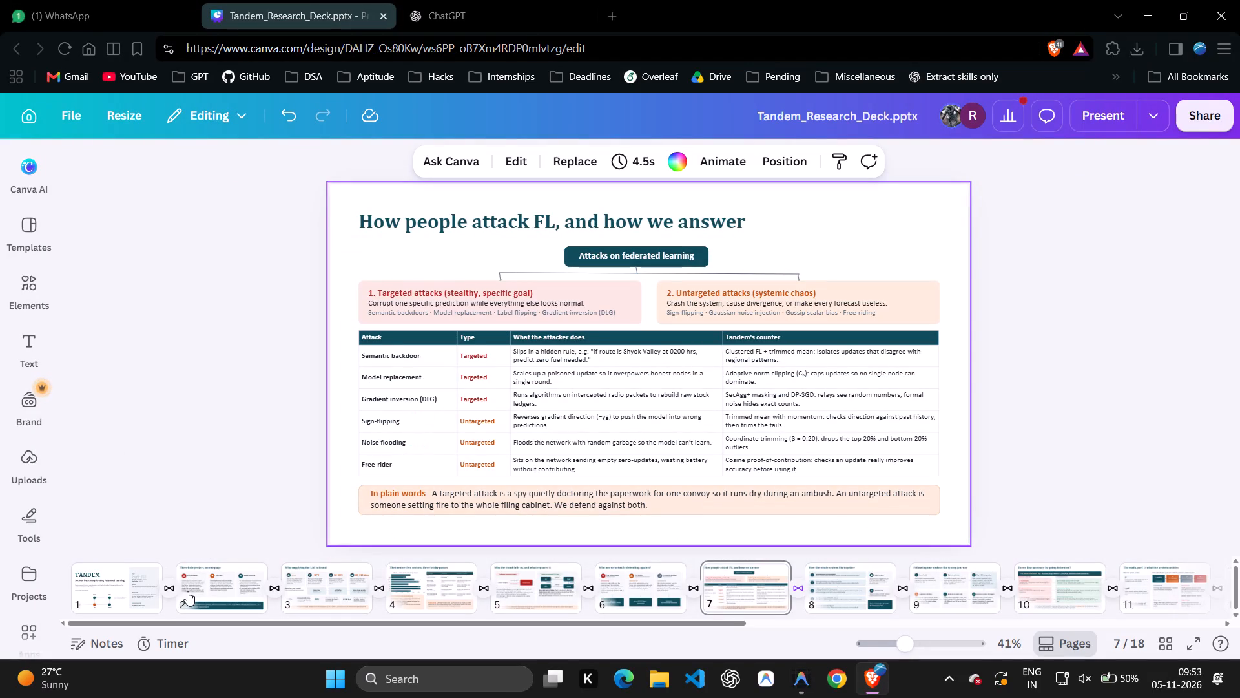
# Open slide 1, the TANDEM title slide.
pyautogui.hscroll(3, 187, 591)
pyautogui.click(99, 577)
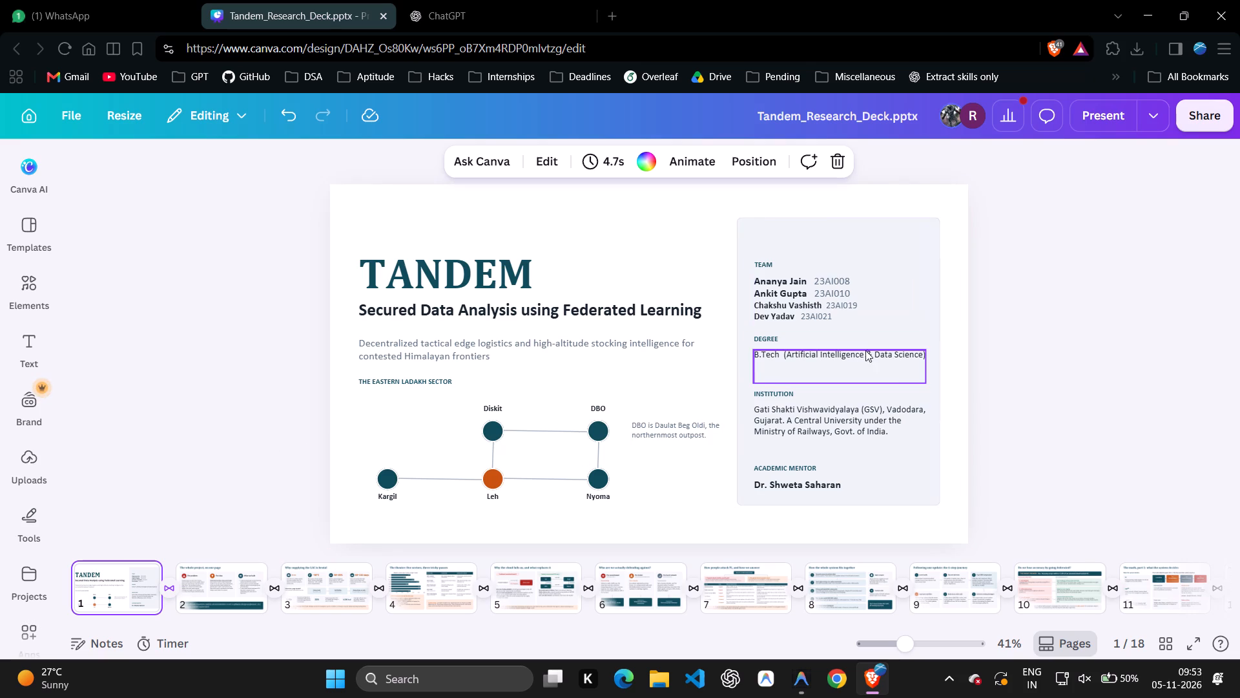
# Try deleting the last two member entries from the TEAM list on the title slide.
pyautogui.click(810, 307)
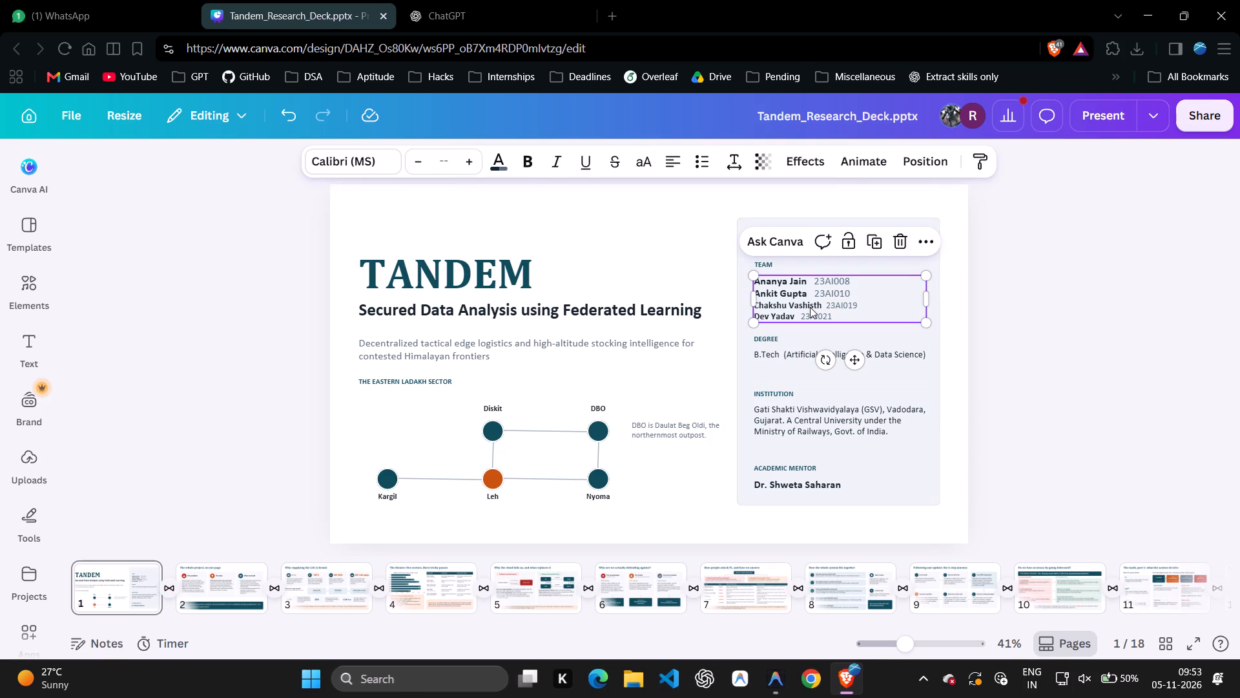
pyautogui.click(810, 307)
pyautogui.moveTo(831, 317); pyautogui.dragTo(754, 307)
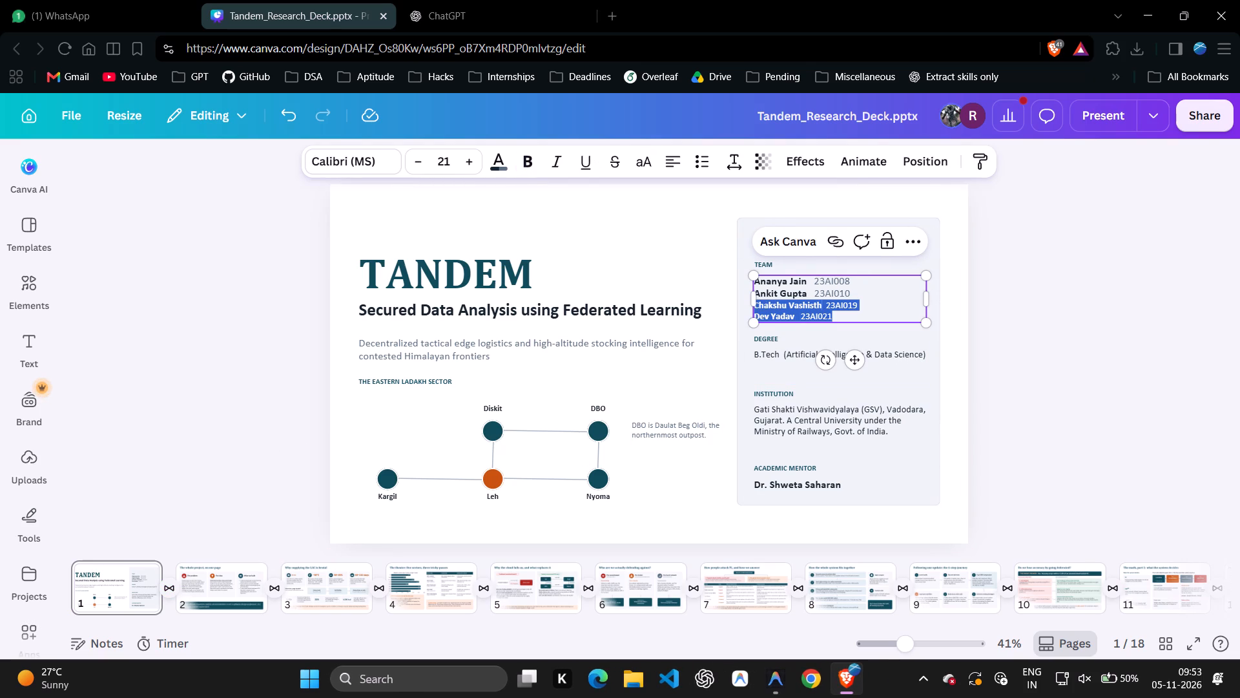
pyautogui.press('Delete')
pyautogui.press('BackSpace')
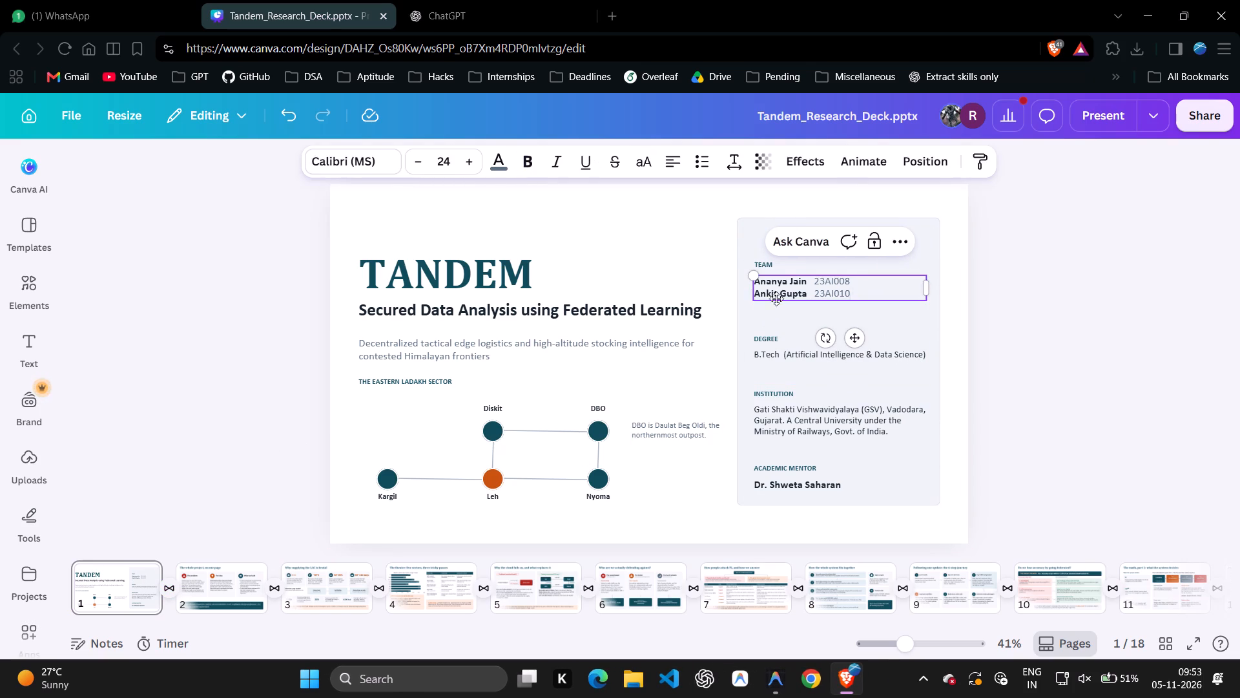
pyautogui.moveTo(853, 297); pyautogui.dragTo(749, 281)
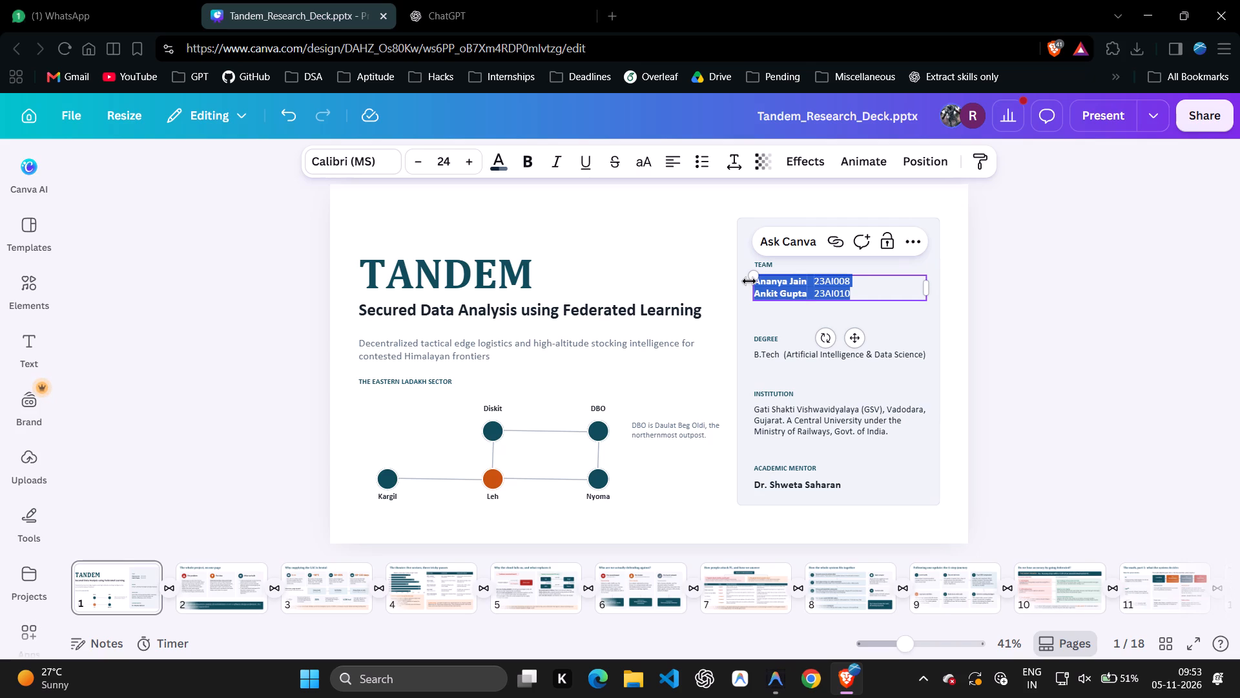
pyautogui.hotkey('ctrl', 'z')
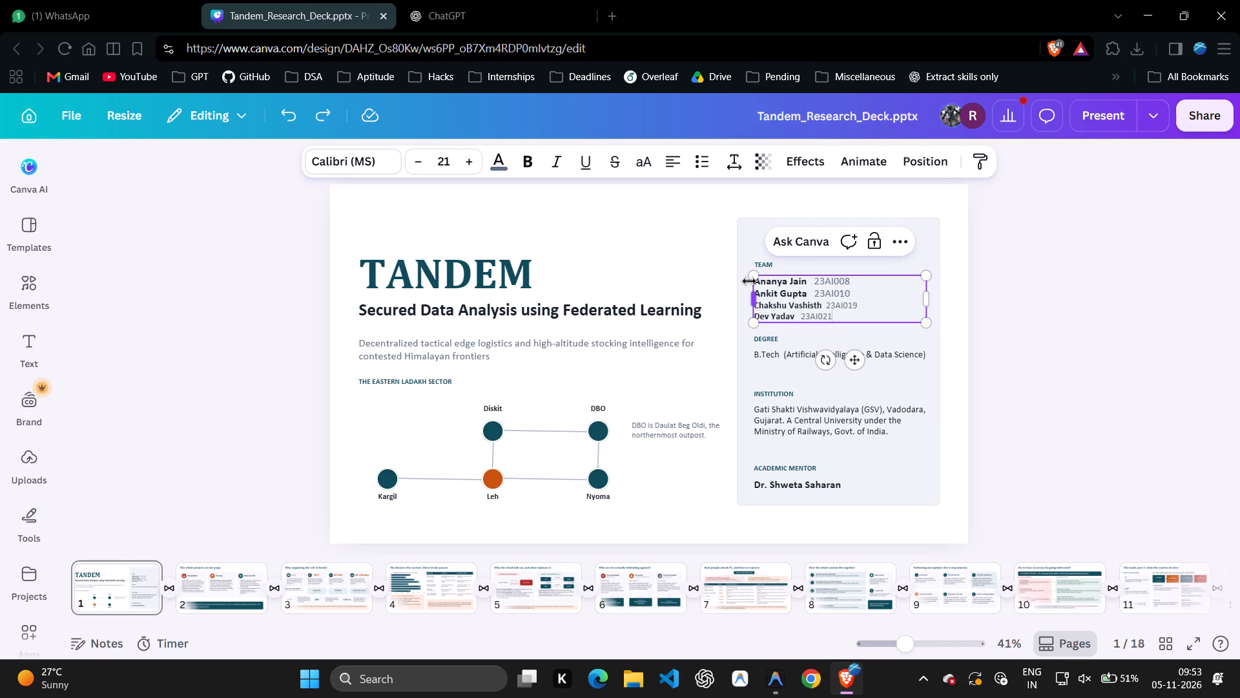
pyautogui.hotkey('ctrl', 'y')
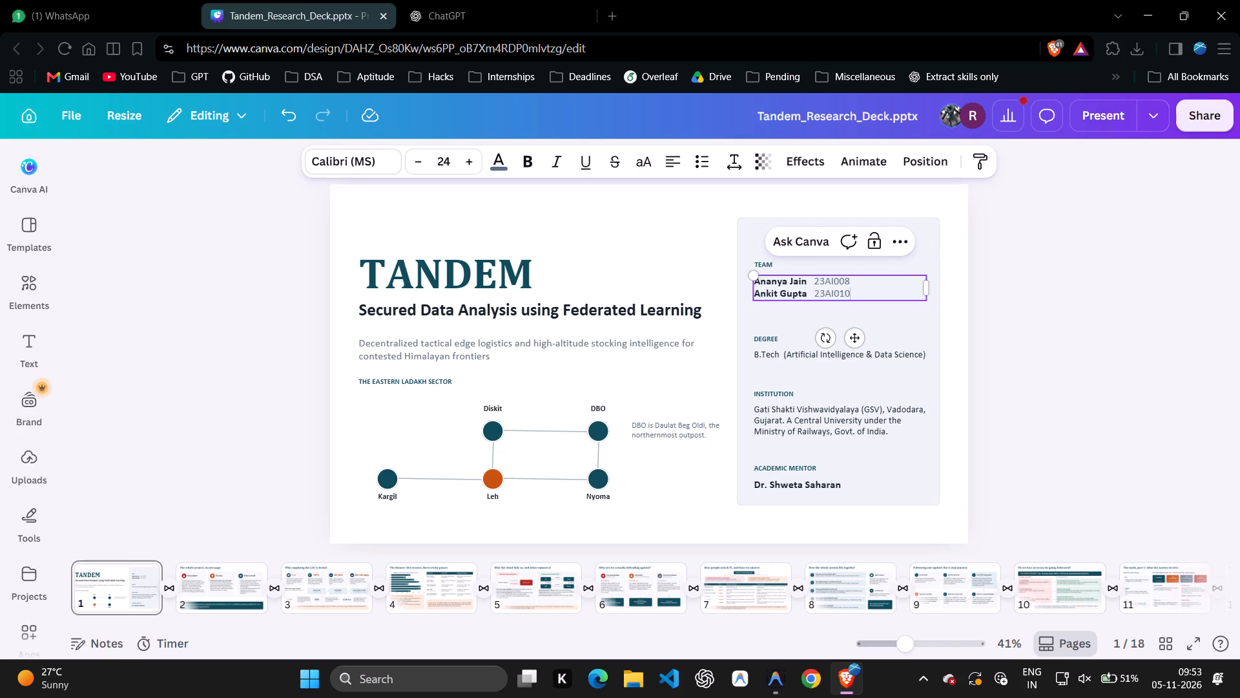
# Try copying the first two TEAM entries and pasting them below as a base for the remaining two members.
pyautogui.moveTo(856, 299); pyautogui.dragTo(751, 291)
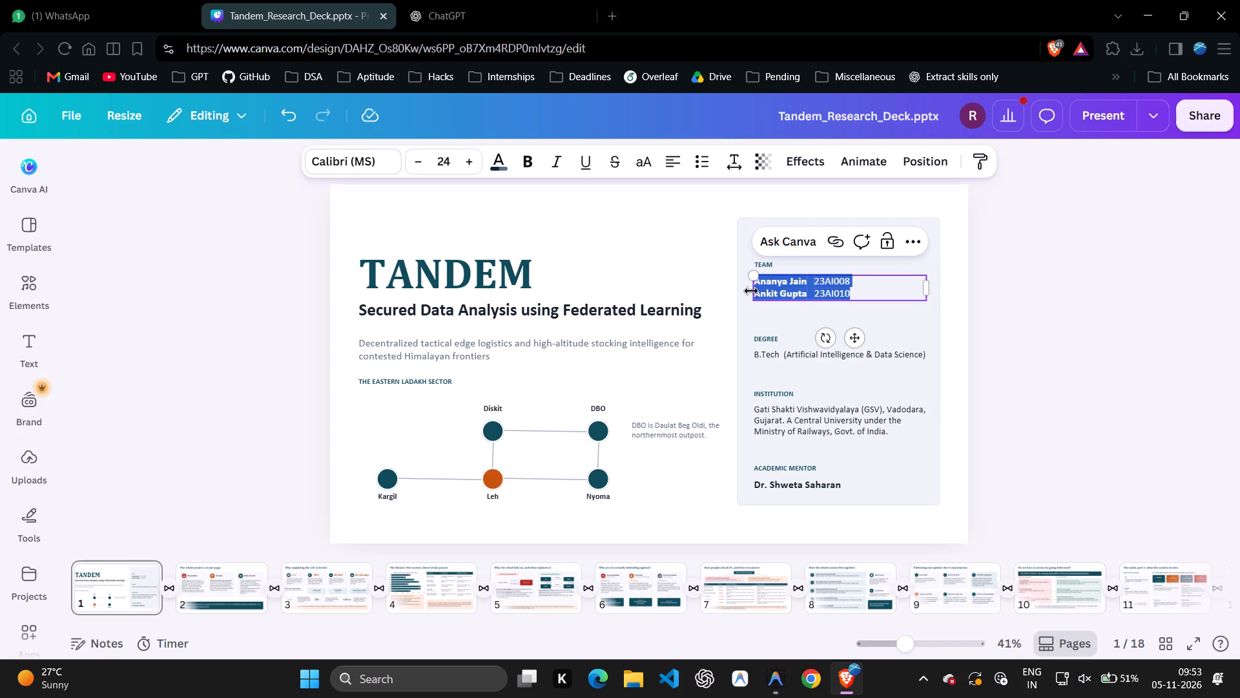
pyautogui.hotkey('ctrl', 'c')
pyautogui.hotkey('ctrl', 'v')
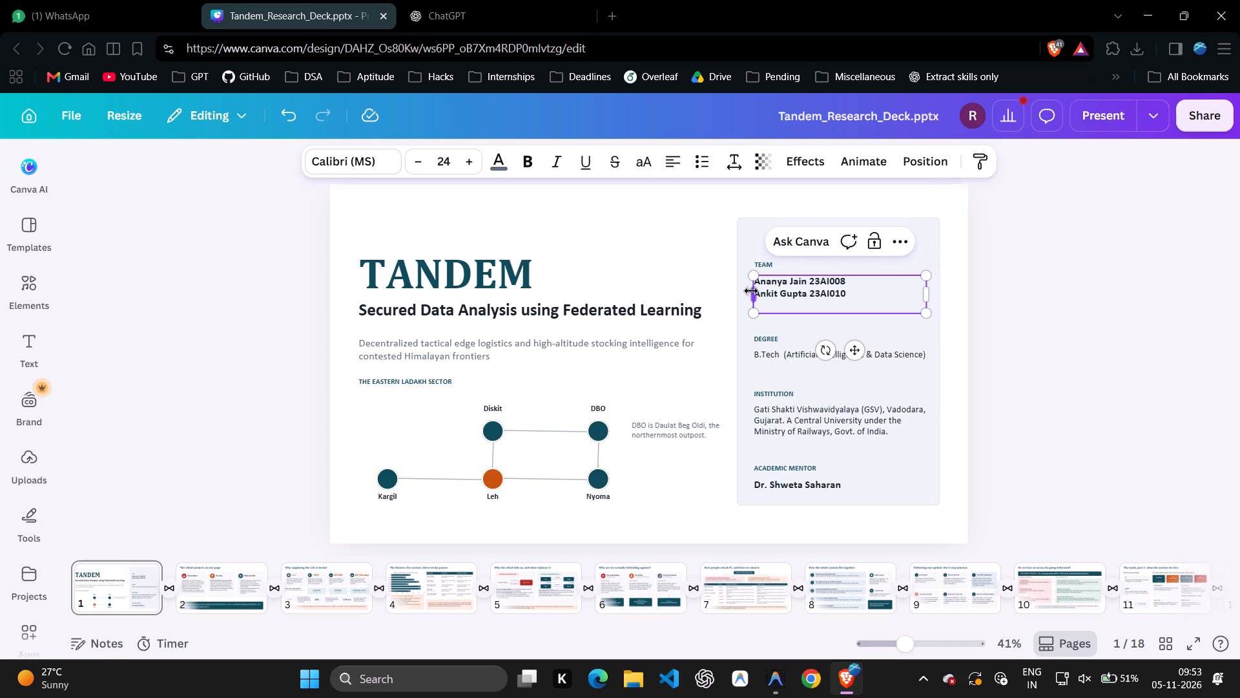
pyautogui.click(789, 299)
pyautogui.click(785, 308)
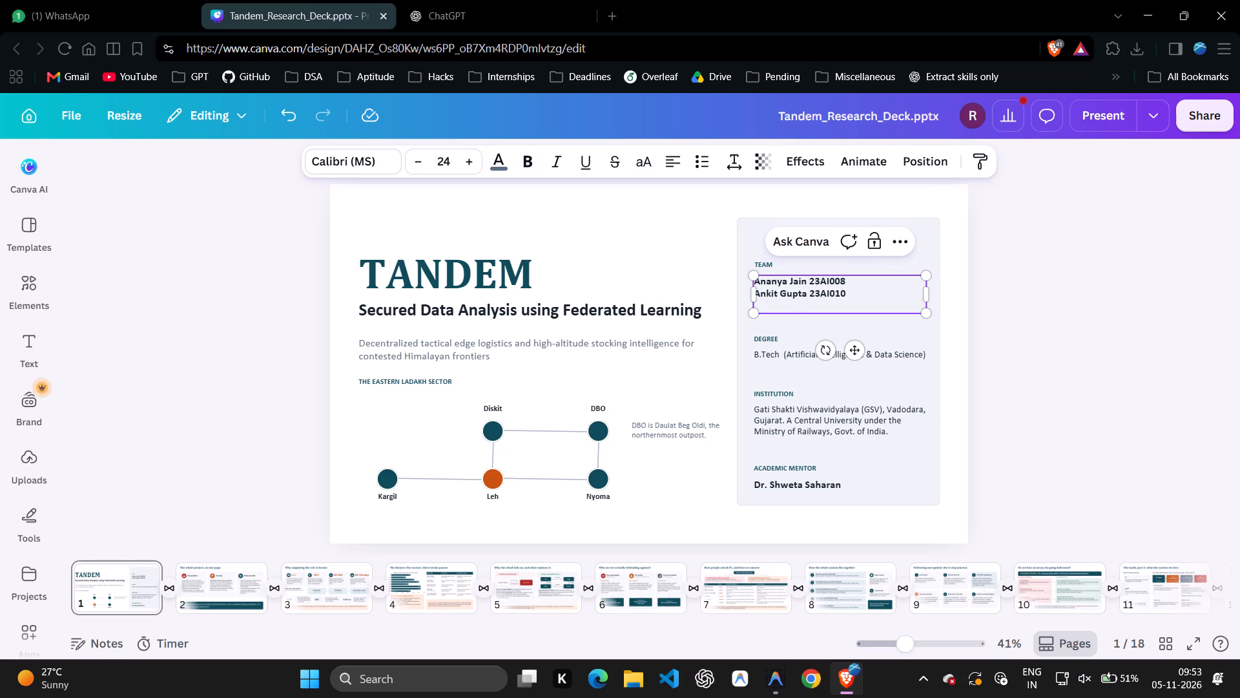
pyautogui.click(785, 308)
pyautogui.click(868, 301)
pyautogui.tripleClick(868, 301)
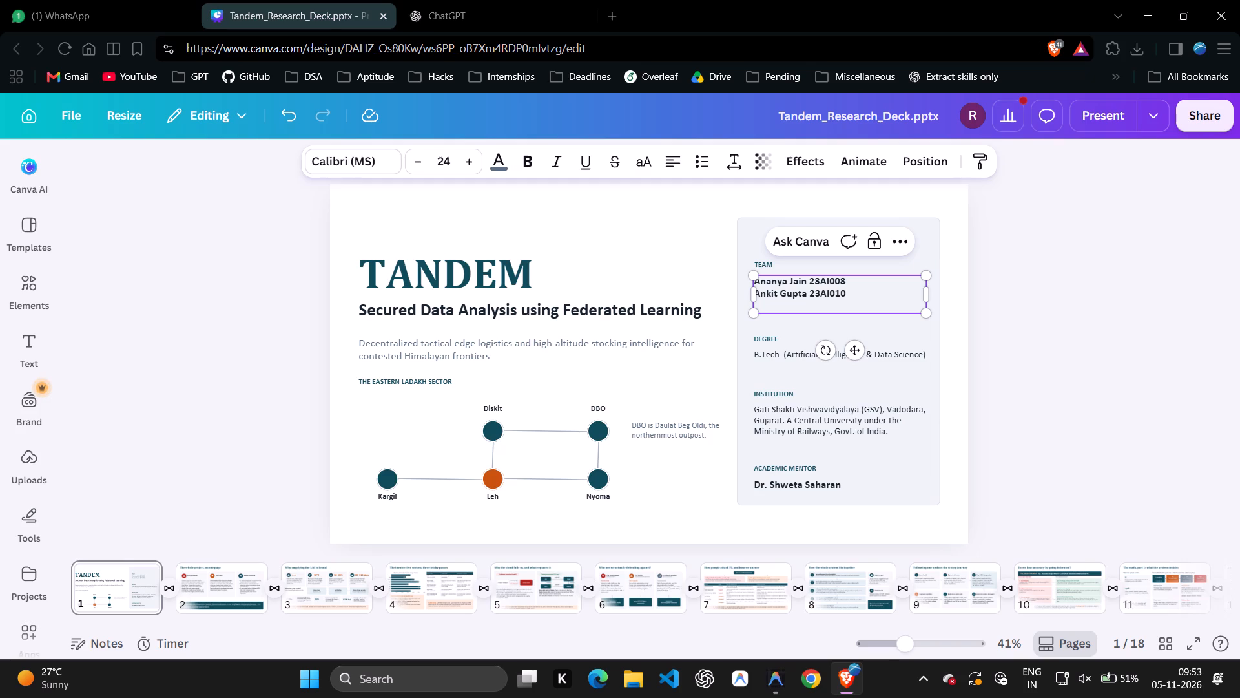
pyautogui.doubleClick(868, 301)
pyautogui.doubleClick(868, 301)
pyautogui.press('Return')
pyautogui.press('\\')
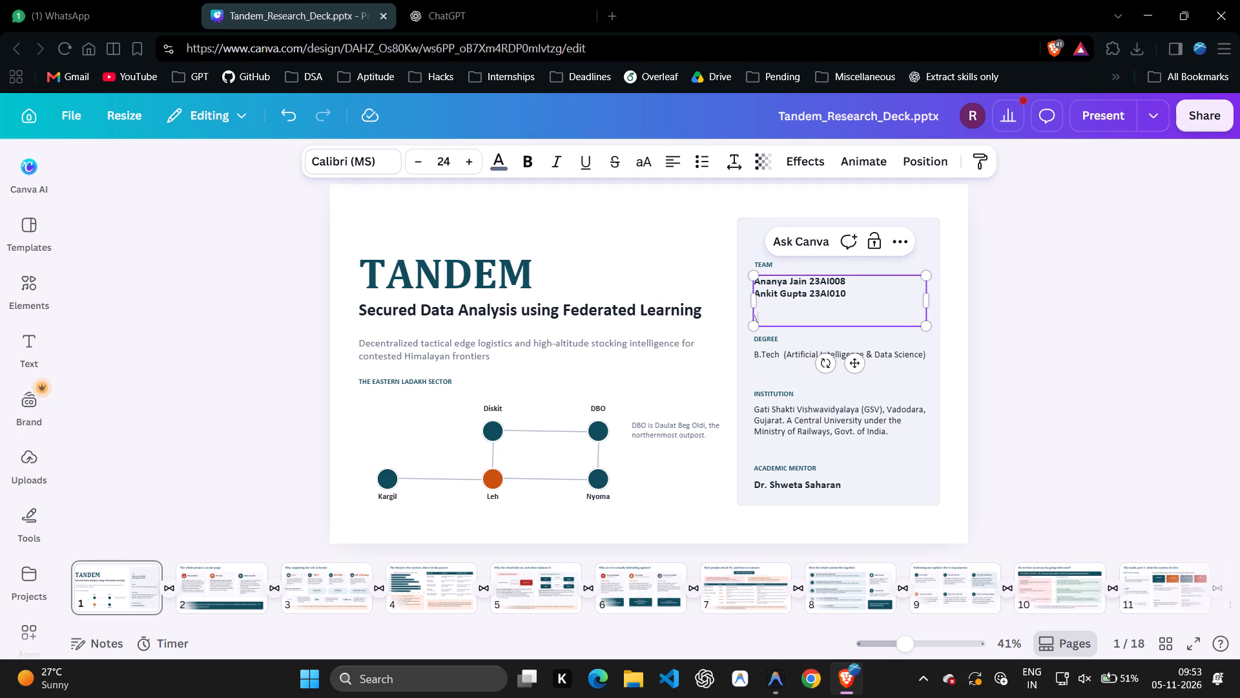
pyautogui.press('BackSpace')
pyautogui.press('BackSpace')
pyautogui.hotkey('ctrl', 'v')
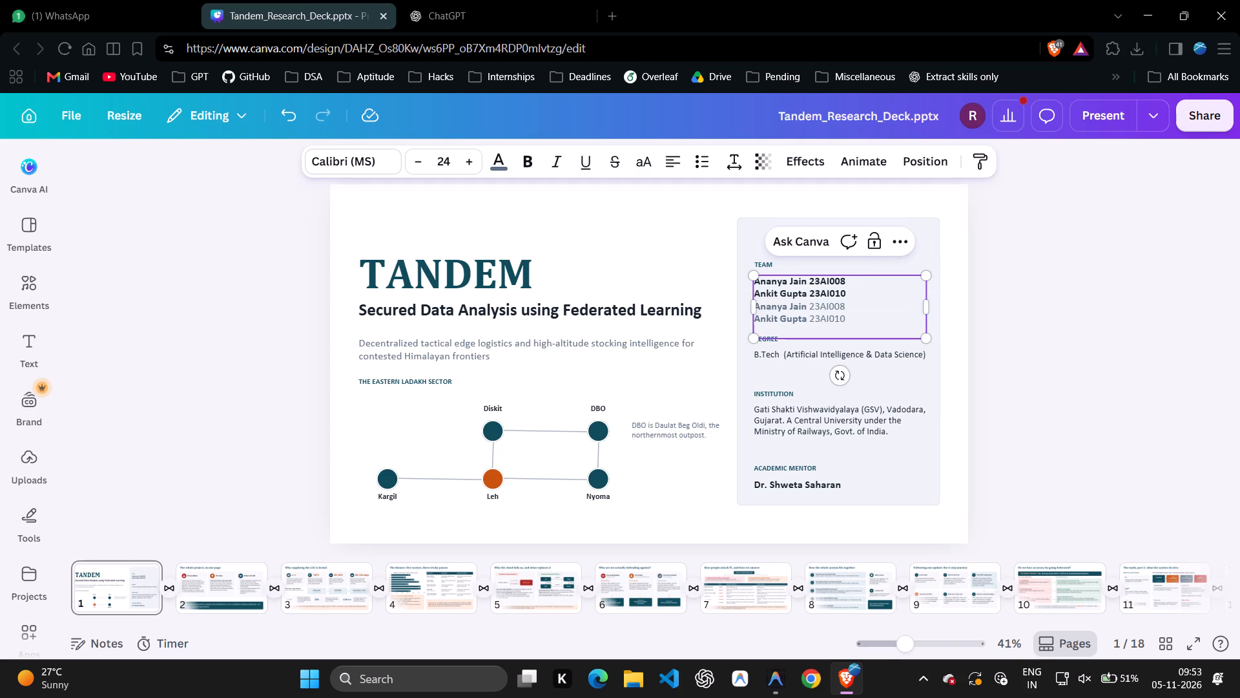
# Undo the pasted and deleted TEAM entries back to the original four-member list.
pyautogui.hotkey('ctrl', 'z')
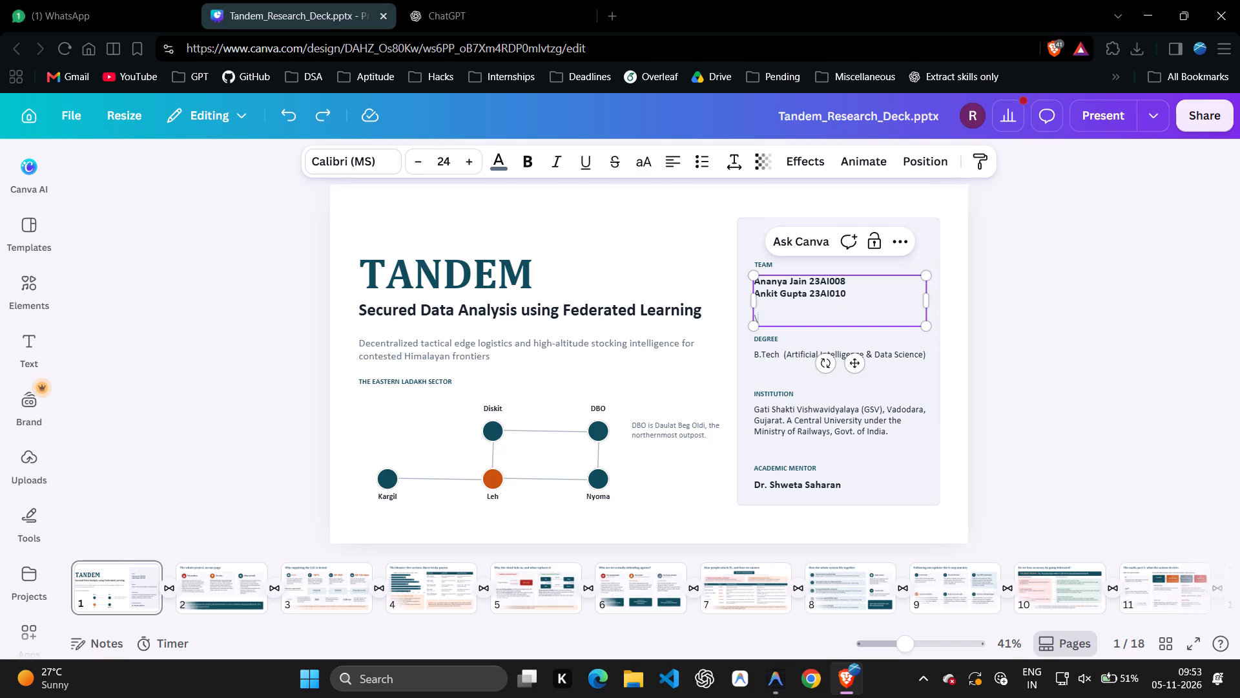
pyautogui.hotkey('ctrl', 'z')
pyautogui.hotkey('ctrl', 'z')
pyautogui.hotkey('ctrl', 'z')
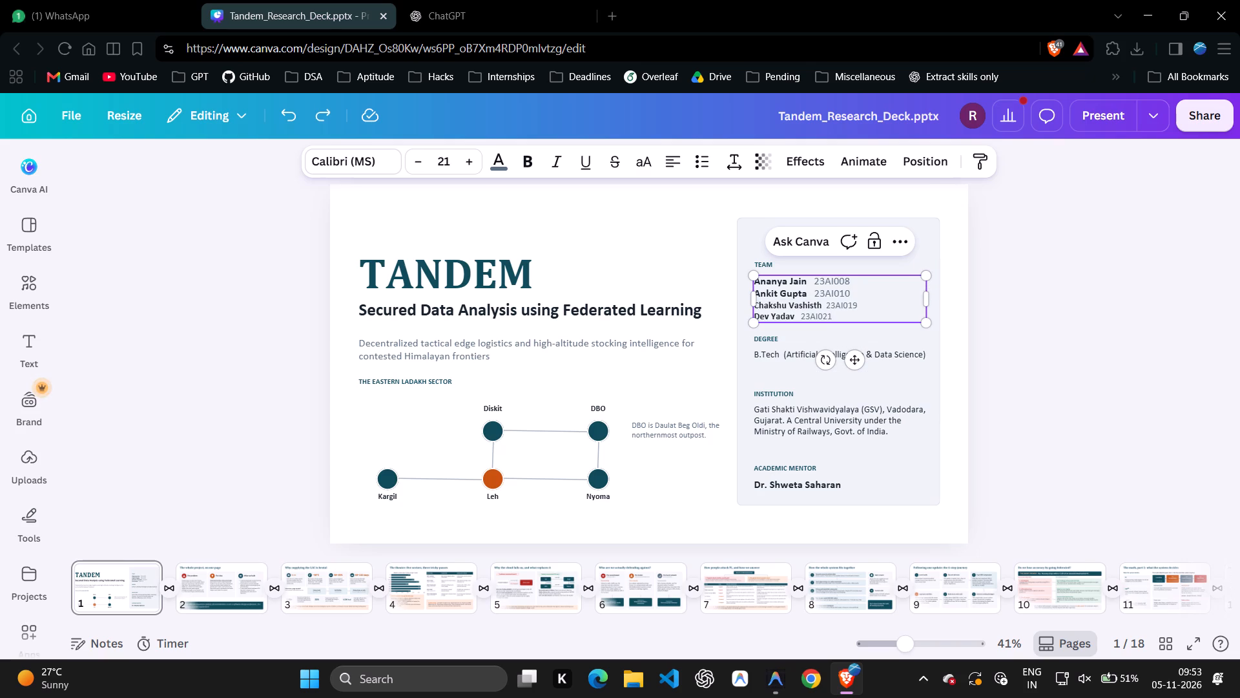
# Set the third member's entry in the TEAM list to font size 24.
pyautogui.click(1060, 318)
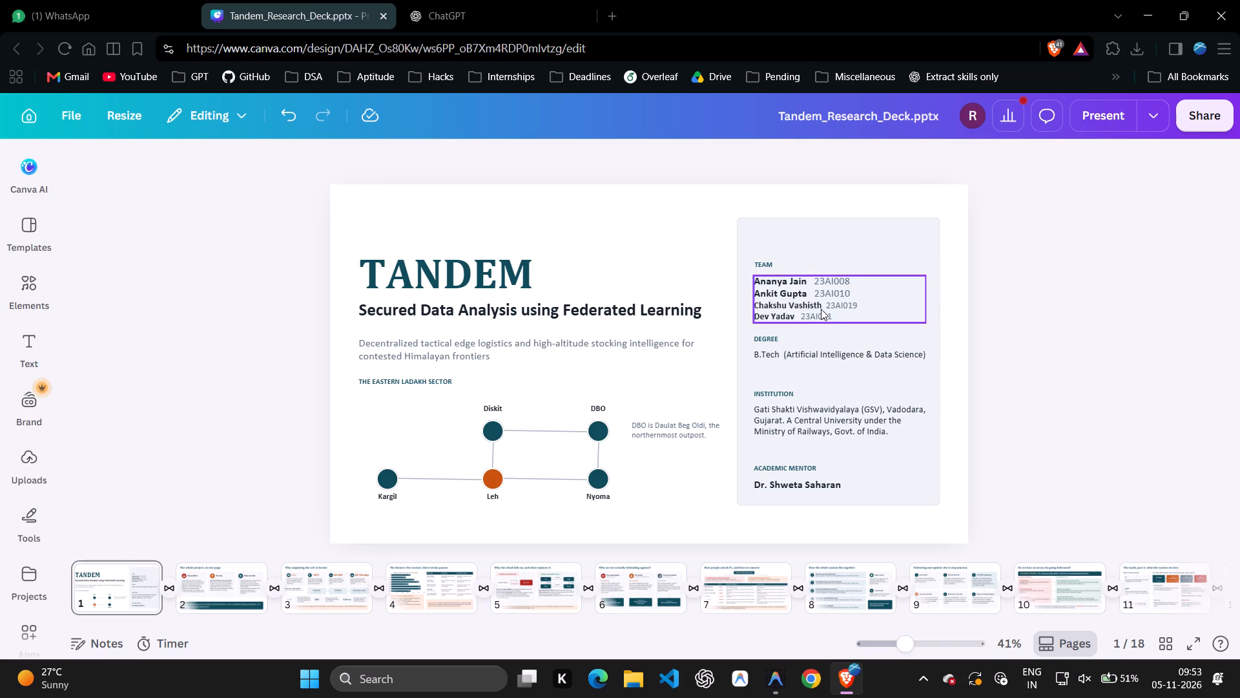
pyautogui.click(821, 309)
pyautogui.click(815, 302)
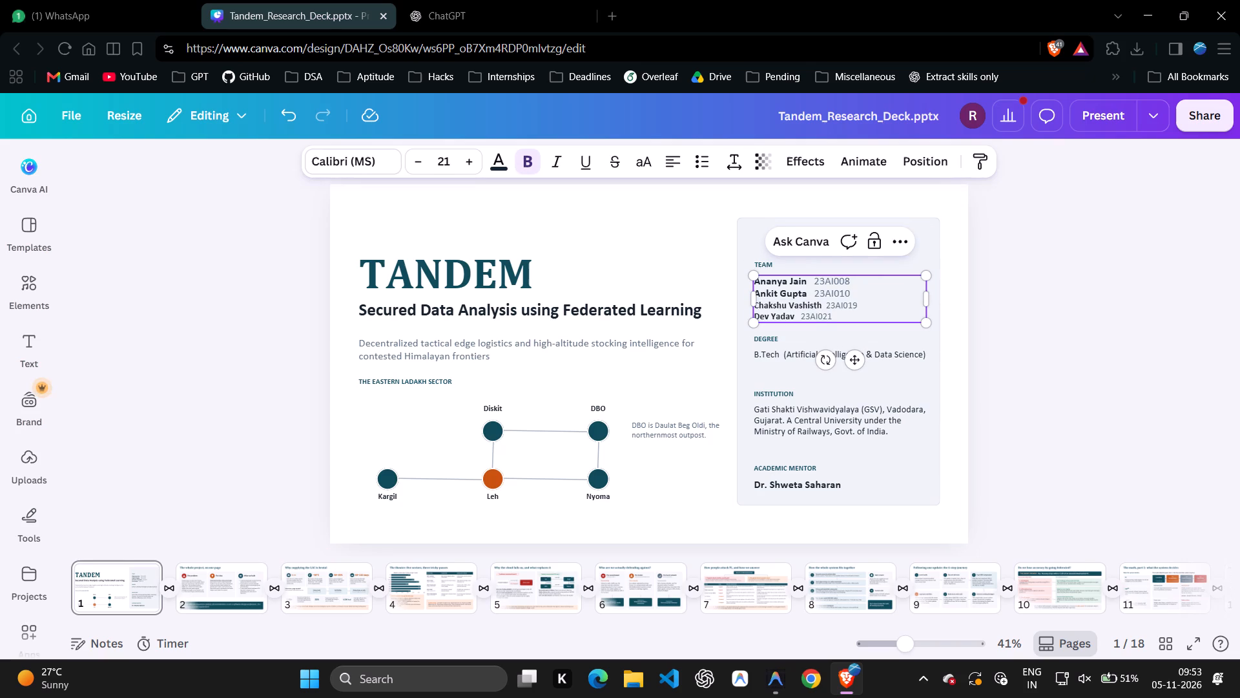
pyautogui.click(795, 295)
pyautogui.moveTo(821, 306); pyautogui.dragTo(756, 311)
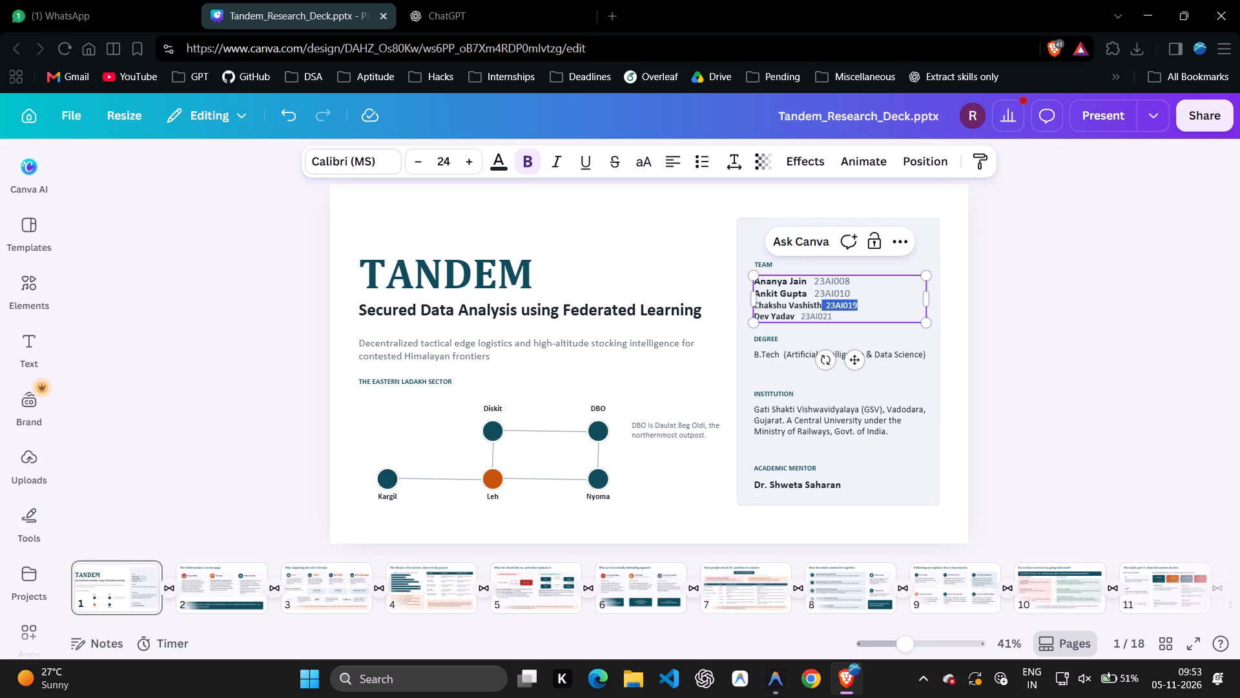
pyautogui.moveTo(756, 311); pyautogui.dragTo(750, 317)
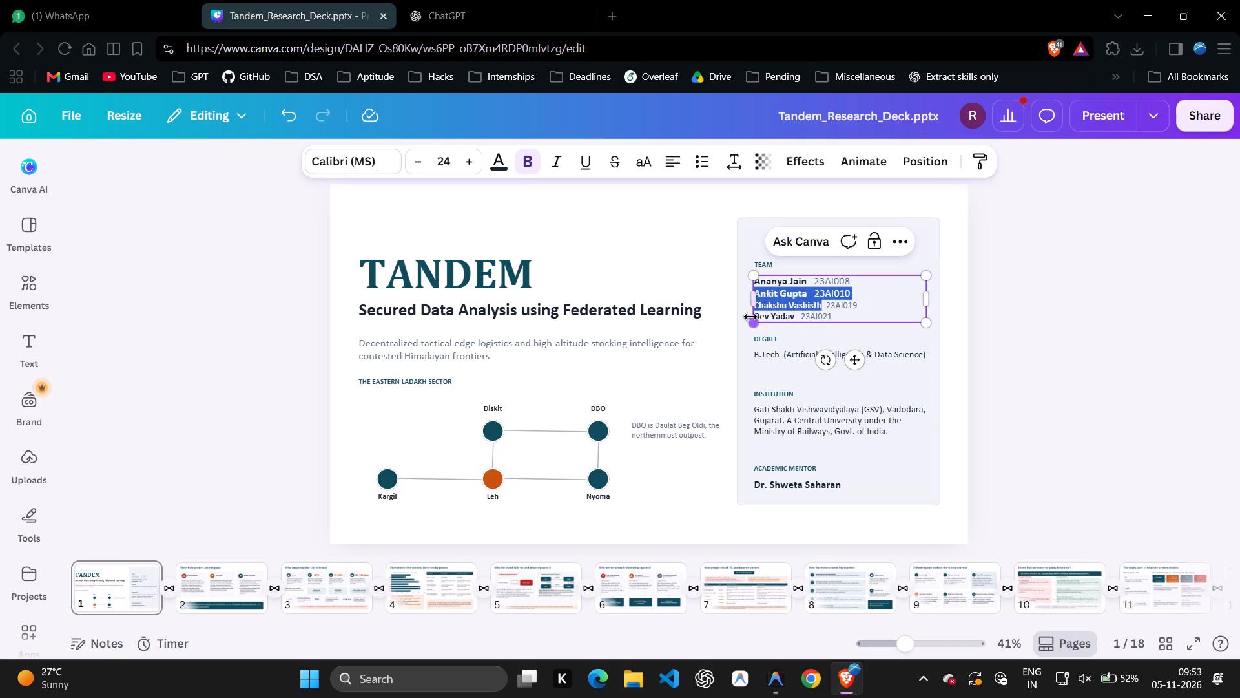
pyautogui.moveTo(750, 317); pyautogui.dragTo(756, 308)
pyautogui.tripleClick(472, 159)
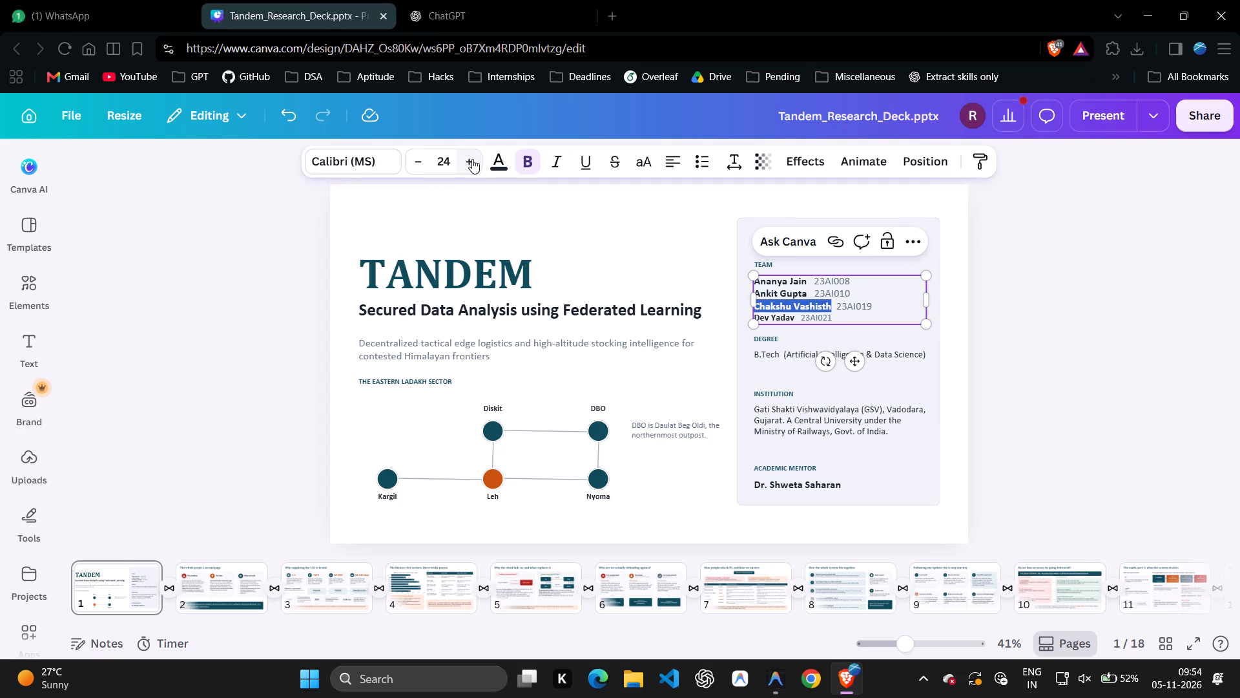
# Set the fourth member's entry in the TEAM list to font size 24.
pyautogui.moveTo(794, 318); pyautogui.dragTo(756, 319)
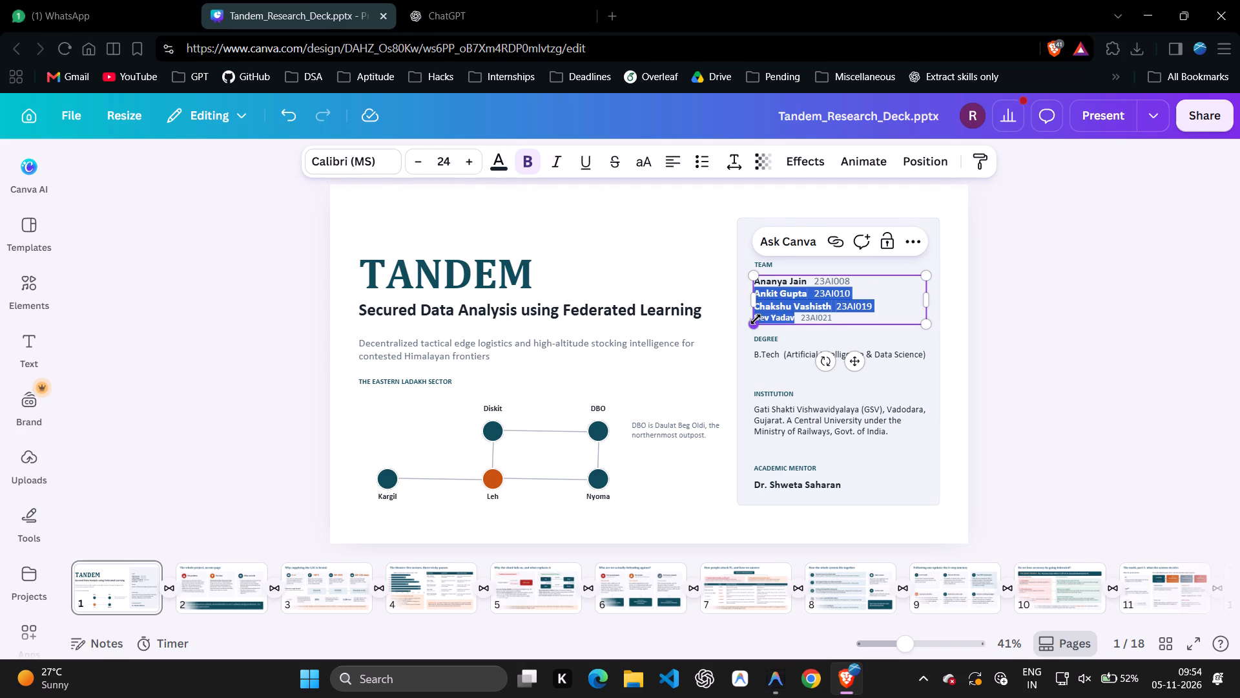
pyautogui.moveTo(756, 319); pyautogui.dragTo(763, 322)
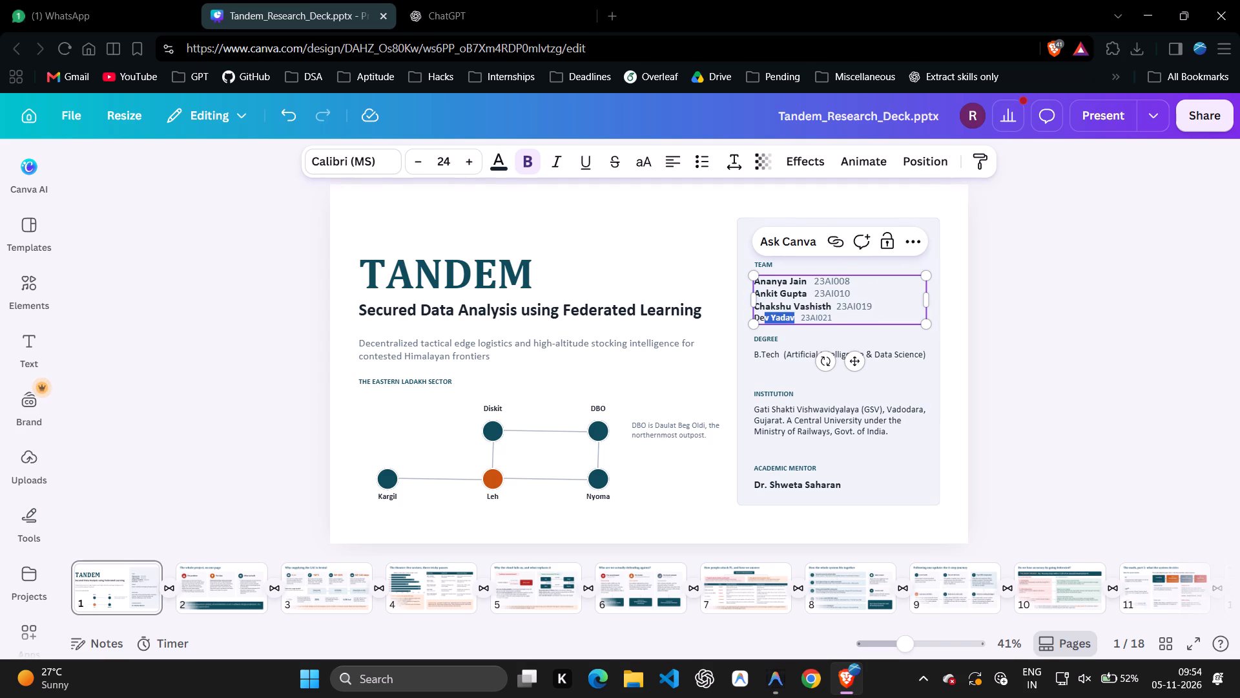
pyautogui.moveTo(763, 322); pyautogui.dragTo(759, 316)
pyautogui.moveTo(759, 316); pyautogui.dragTo(756, 317)
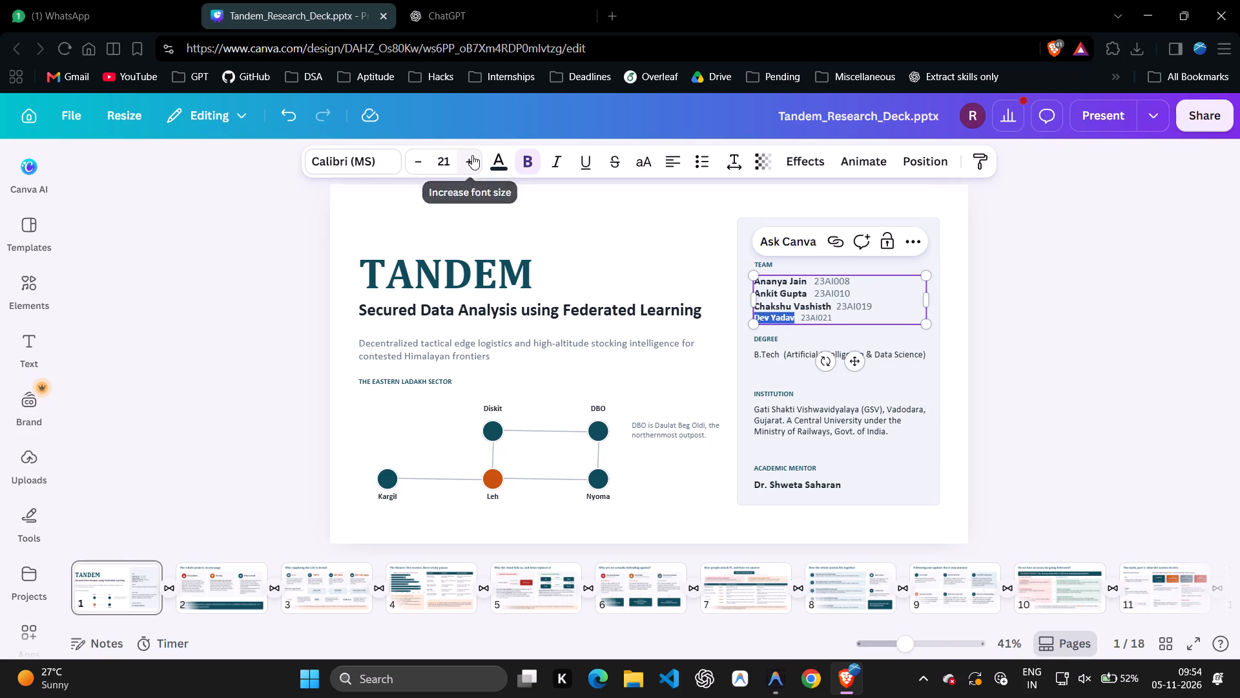
pyautogui.tripleClick(472, 155)
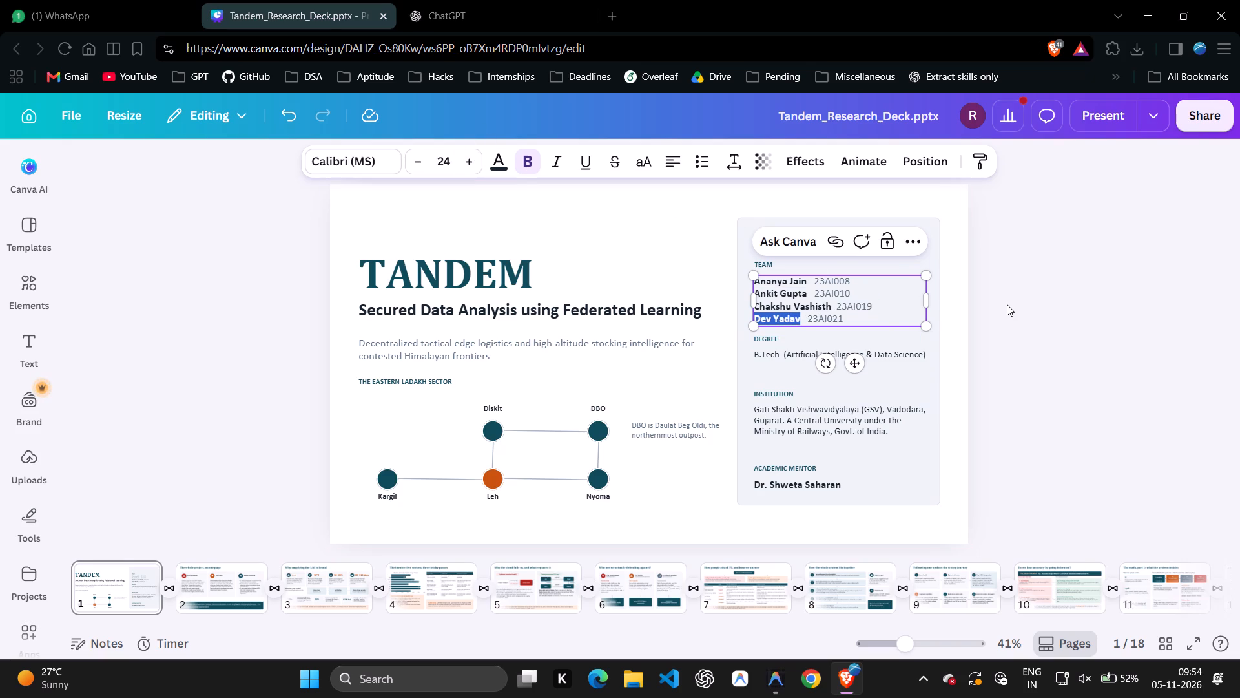
pyautogui.click(1007, 304)
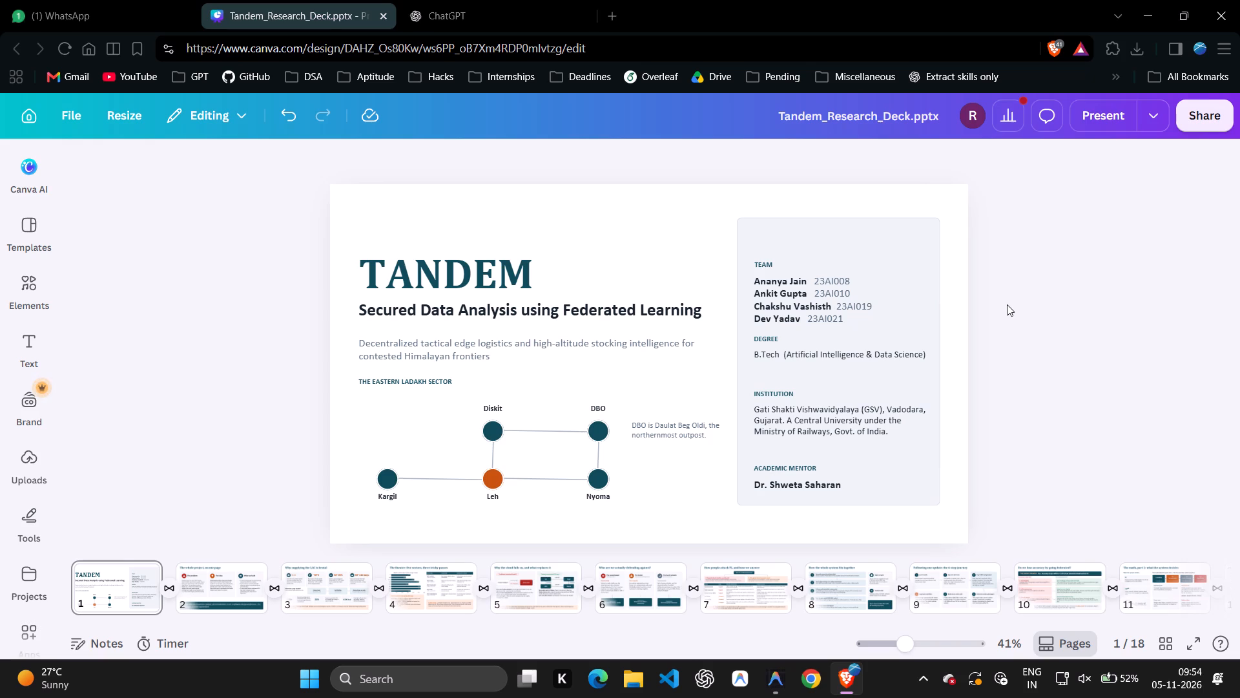
# Delete the B.Tech degree text and its DEGREE heading from the title slide.
pyautogui.click(852, 348)
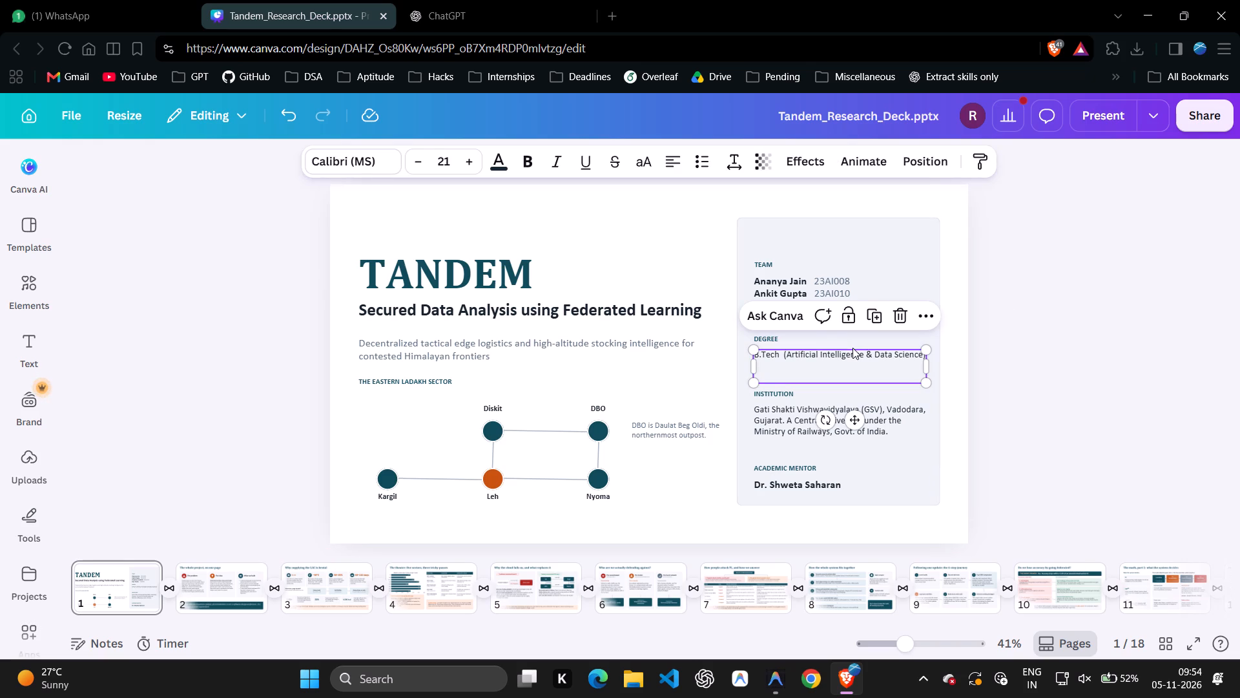
pyautogui.press('Delete')
pyautogui.click(770, 338)
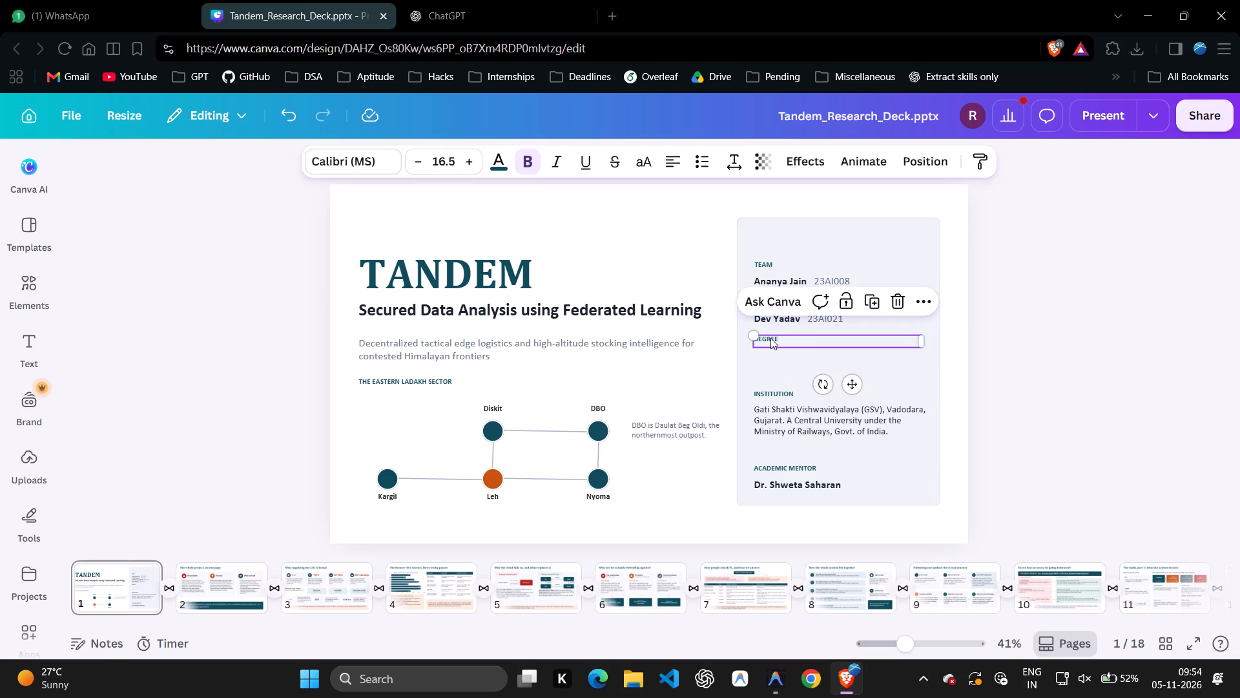
pyautogui.press('Delete')
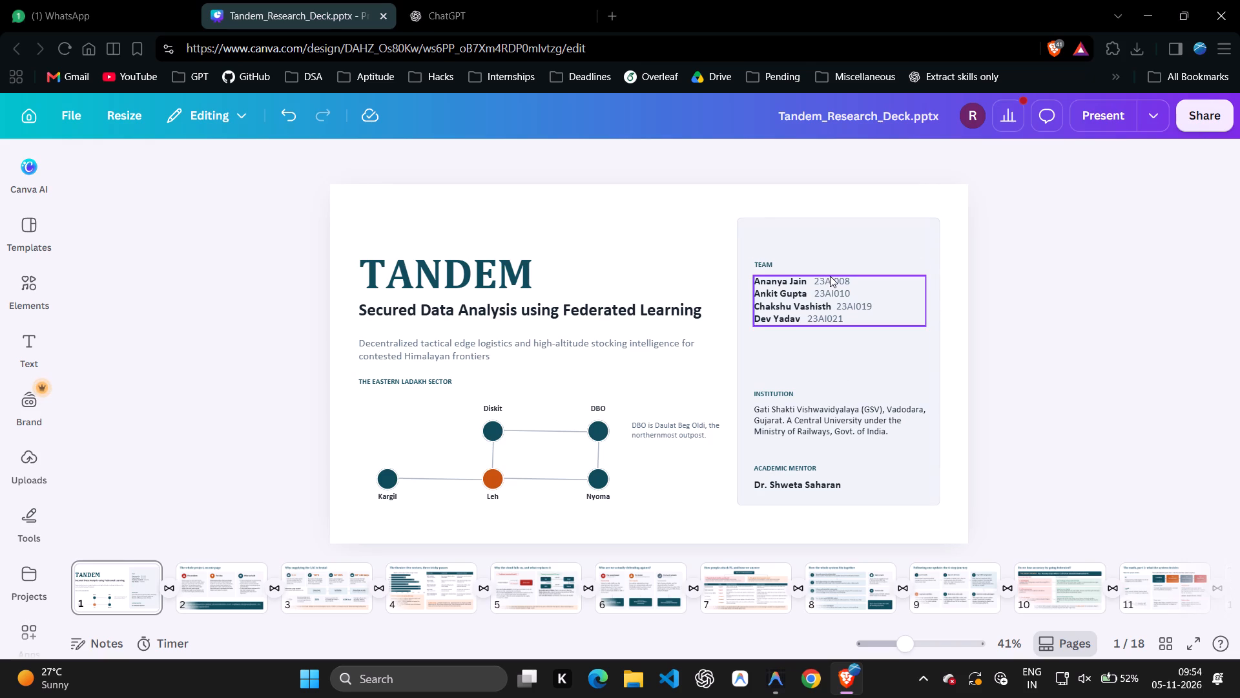
# Move the pale background panel behind the team and institution details off the title slide.
pyautogui.moveTo(750, 253); pyautogui.dragTo(827, 333)
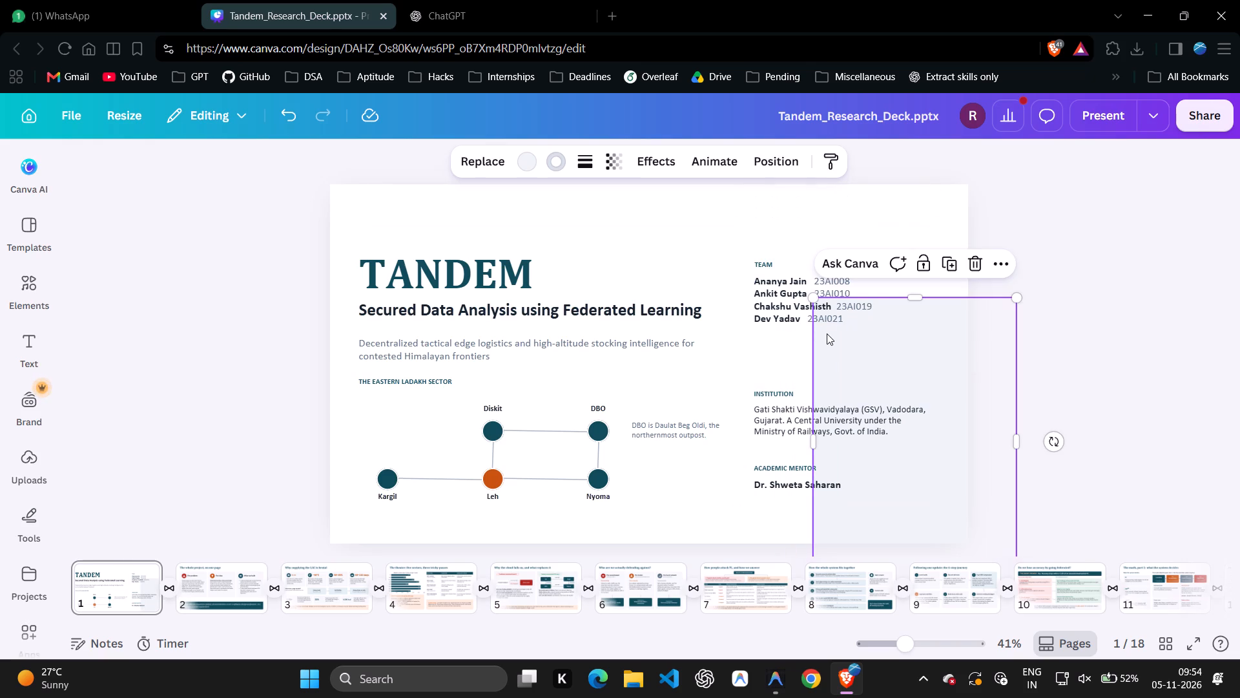
pyautogui.hotkey('ctrl', 'z')
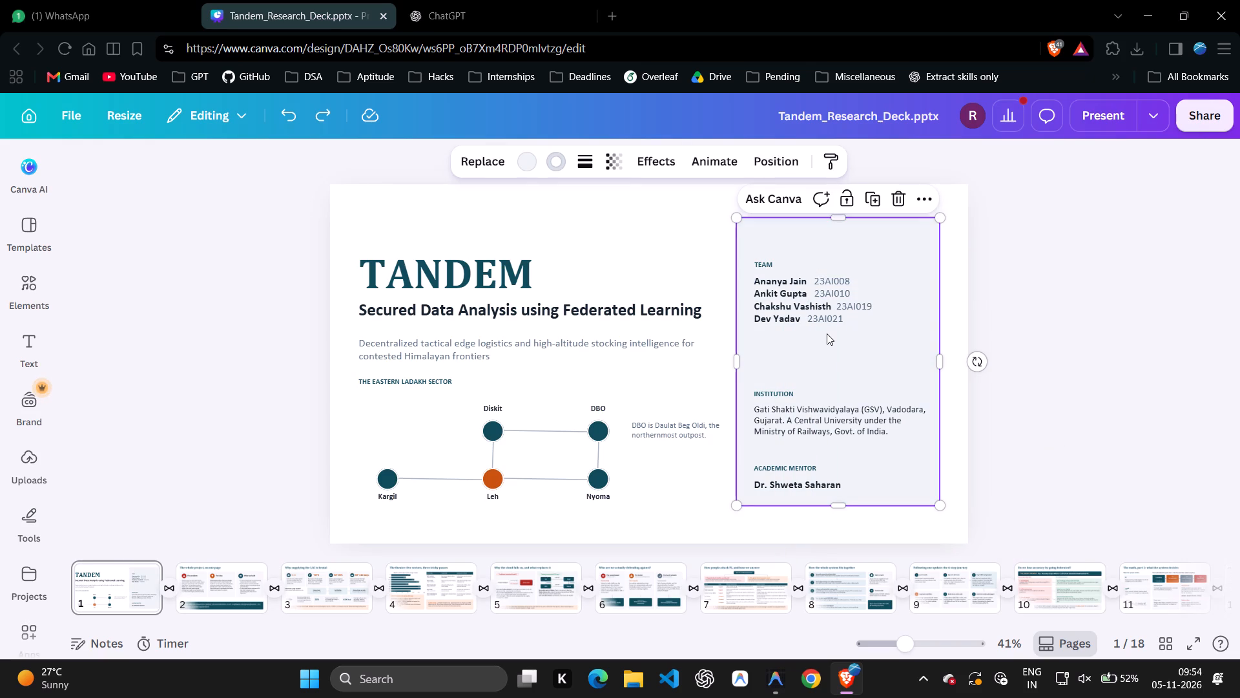
pyautogui.moveTo(827, 333); pyautogui.dragTo(1239, 183)
pyautogui.click(1239, 183)
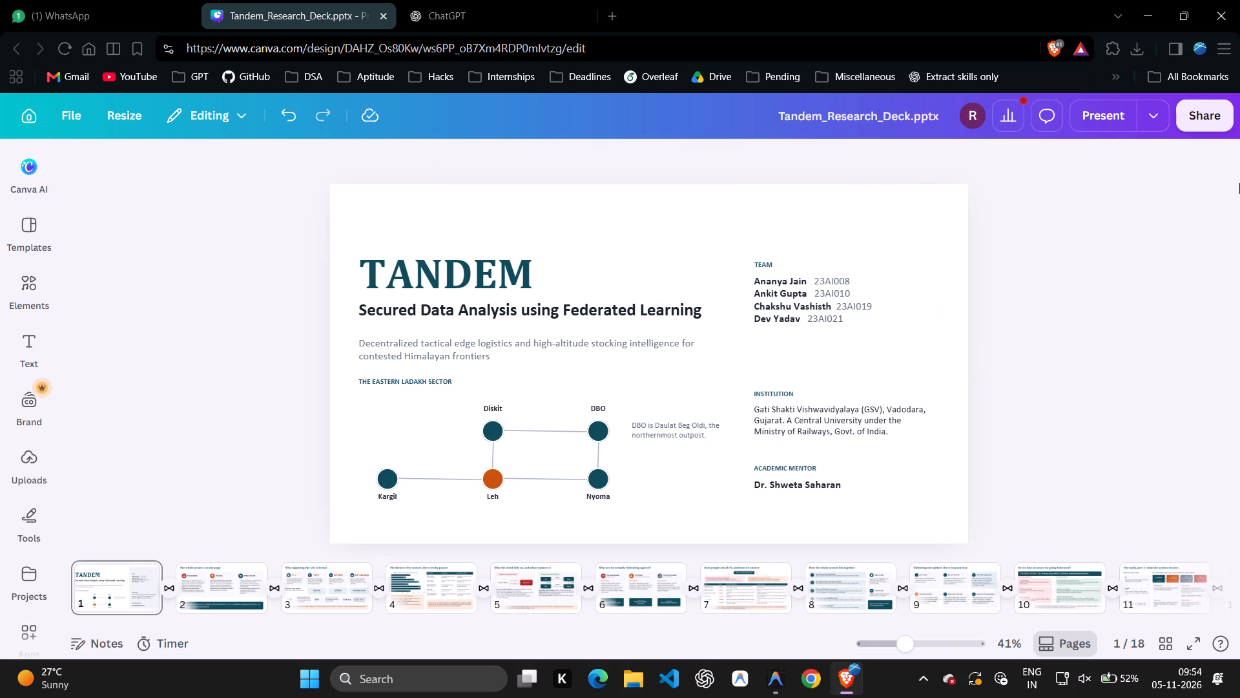
# Undo the move that took the pale background panel off the title slide.
pyautogui.moveTo(840, 337); pyautogui.dragTo(756, 273)
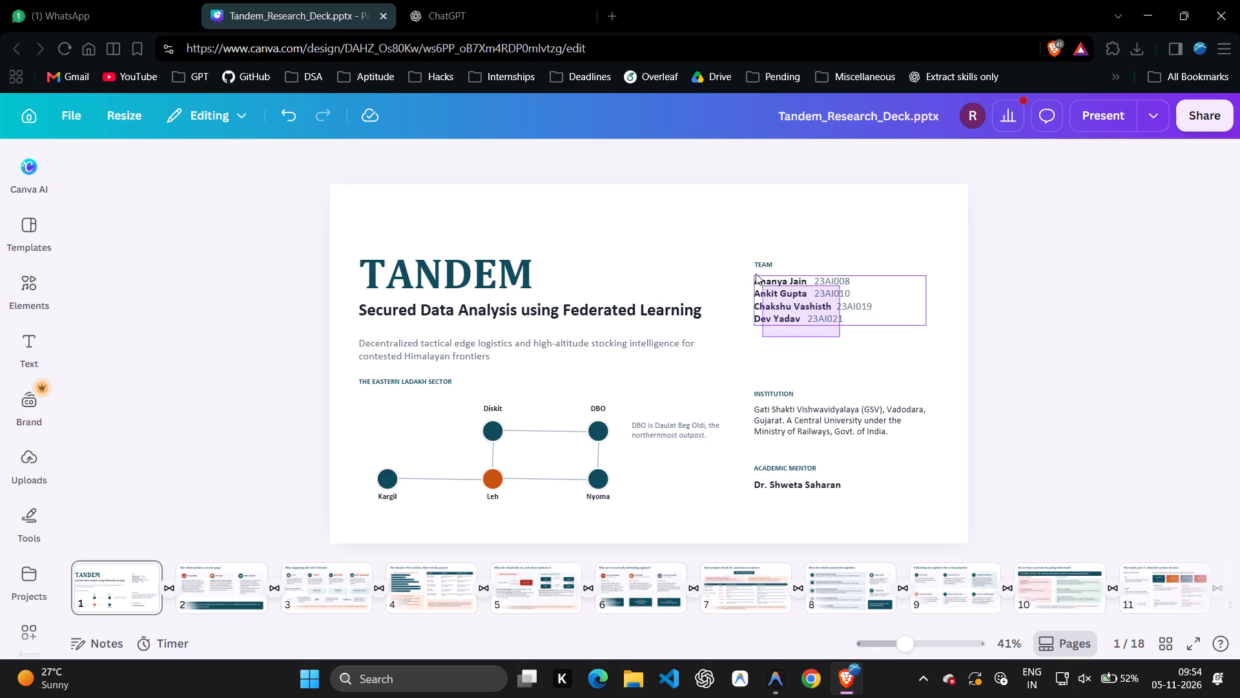
pyautogui.moveTo(756, 273); pyautogui.dragTo(750, 258)
pyautogui.hotkey('ctrl', 'z')
pyautogui.click(1035, 288)
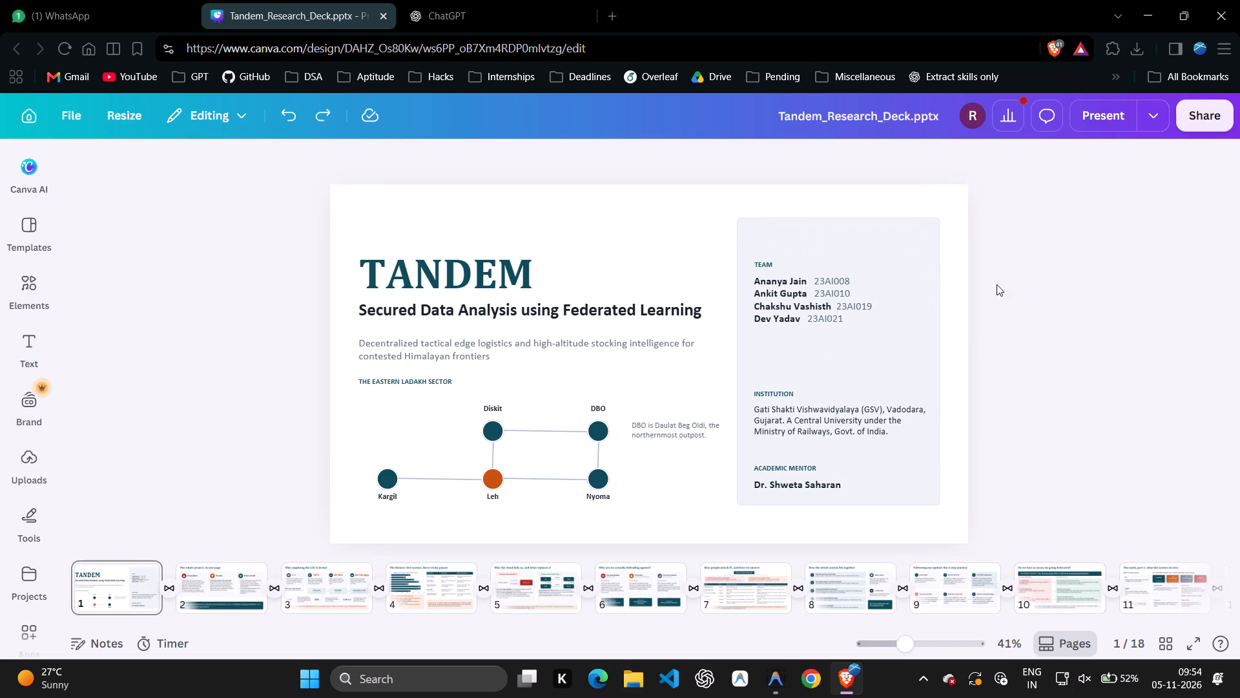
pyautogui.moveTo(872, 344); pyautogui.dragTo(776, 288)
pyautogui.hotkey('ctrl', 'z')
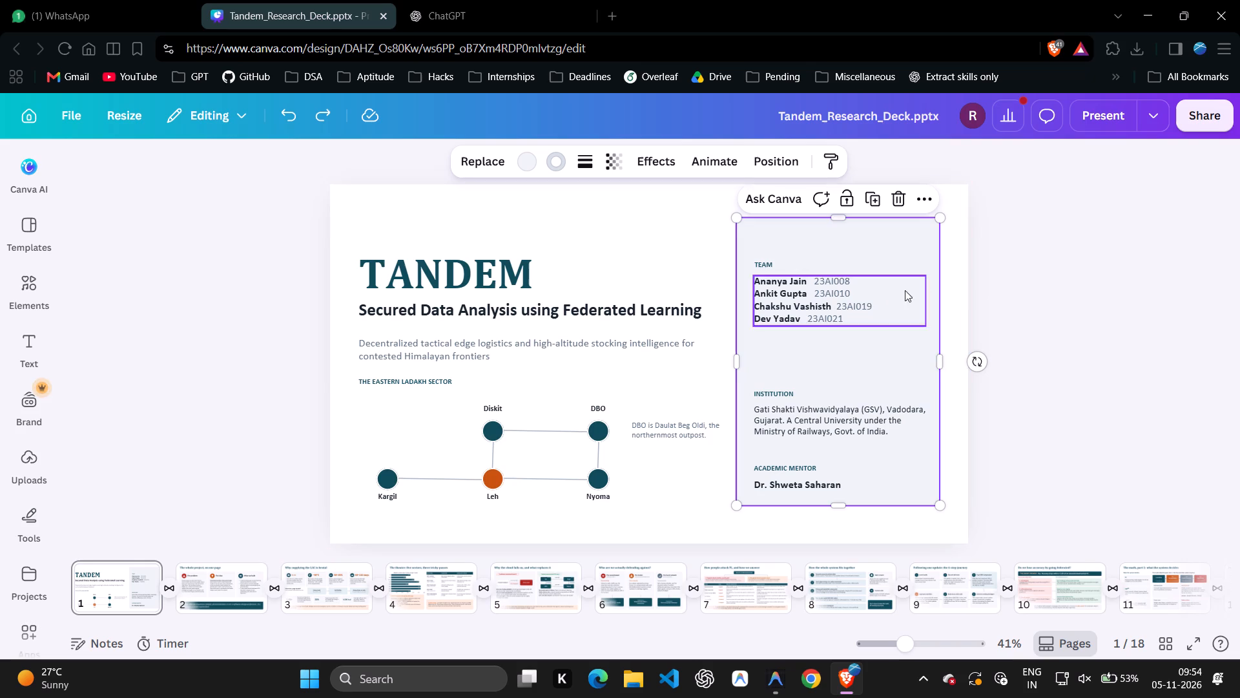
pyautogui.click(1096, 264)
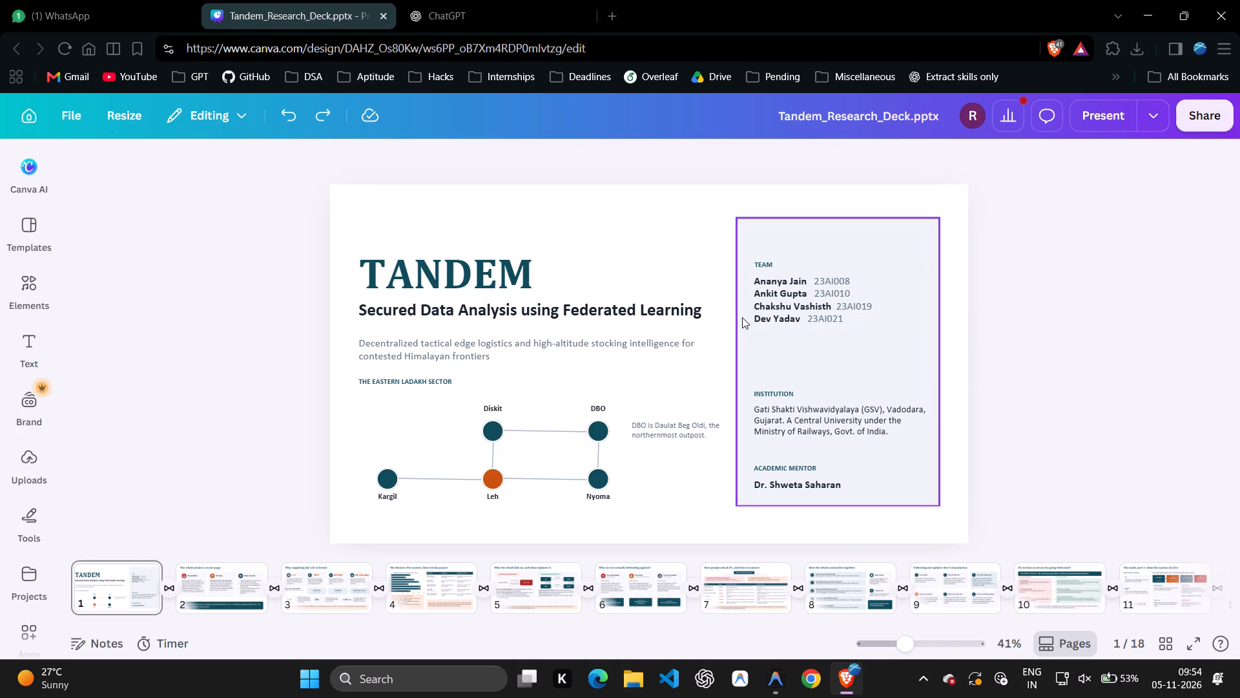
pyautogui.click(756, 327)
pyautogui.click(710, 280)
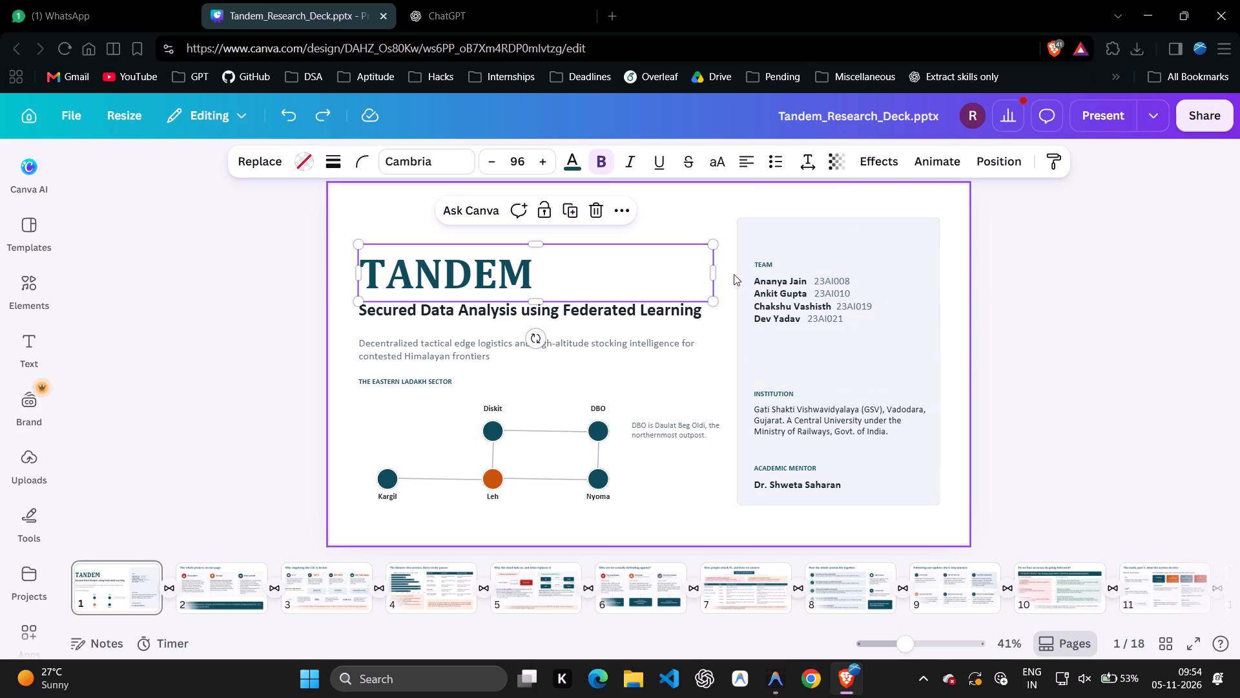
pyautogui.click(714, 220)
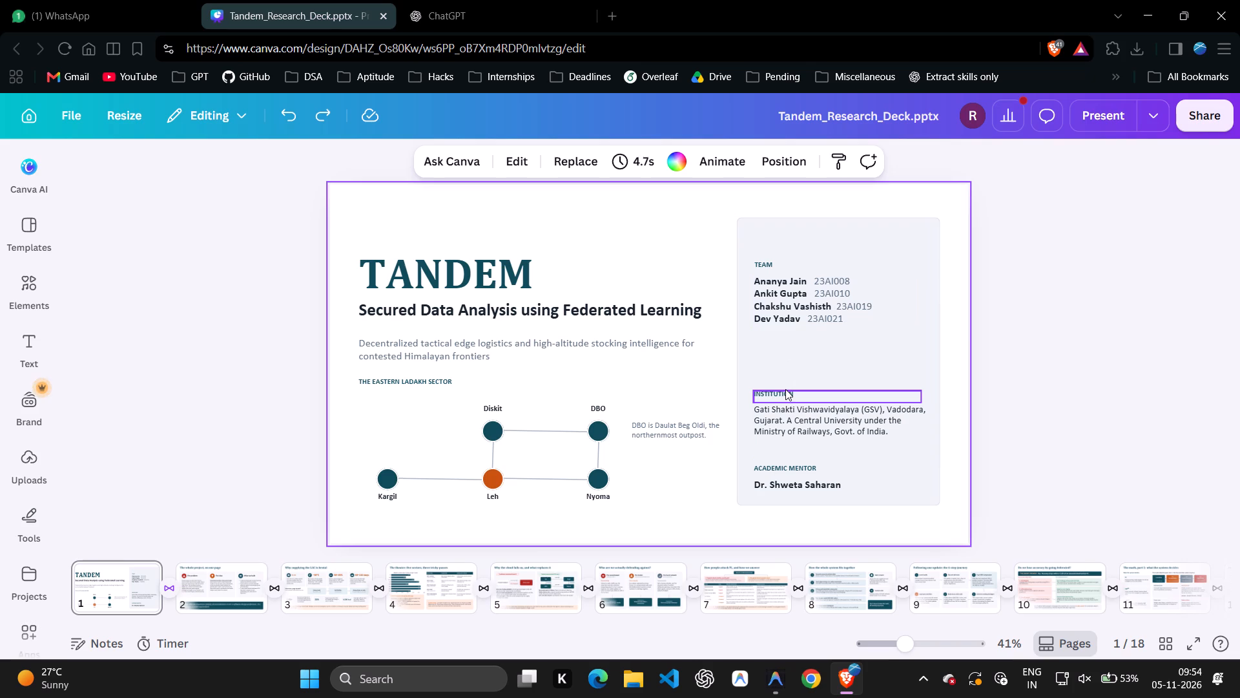
# Delete the INSTITUTION heading and the university description text beneath it from the title slide.
pyautogui.click(785, 389)
pyautogui.press('Delete')
pyautogui.click(814, 436)
pyautogui.press('Delete')
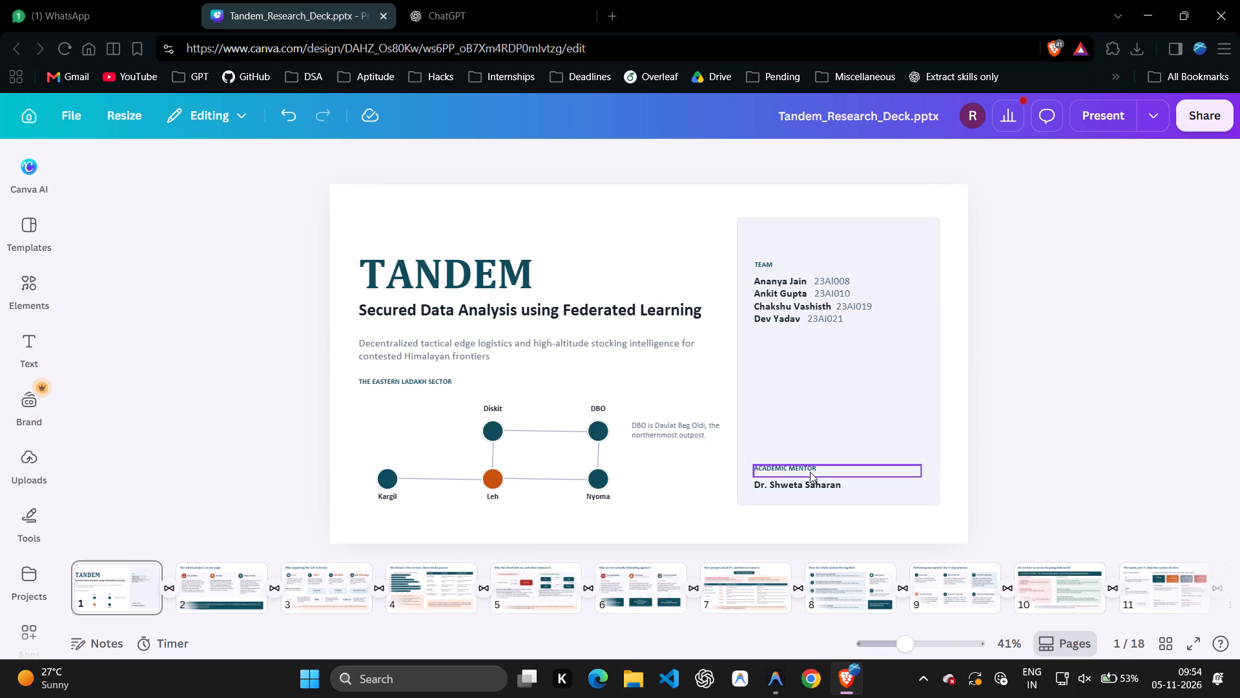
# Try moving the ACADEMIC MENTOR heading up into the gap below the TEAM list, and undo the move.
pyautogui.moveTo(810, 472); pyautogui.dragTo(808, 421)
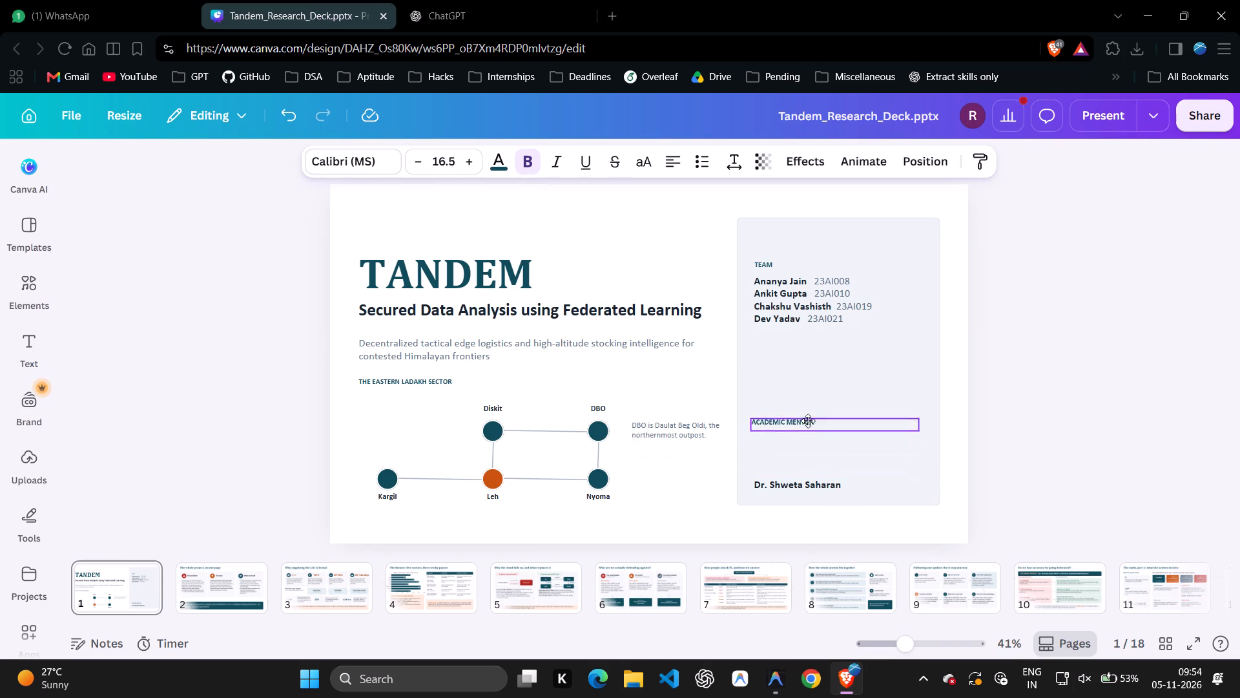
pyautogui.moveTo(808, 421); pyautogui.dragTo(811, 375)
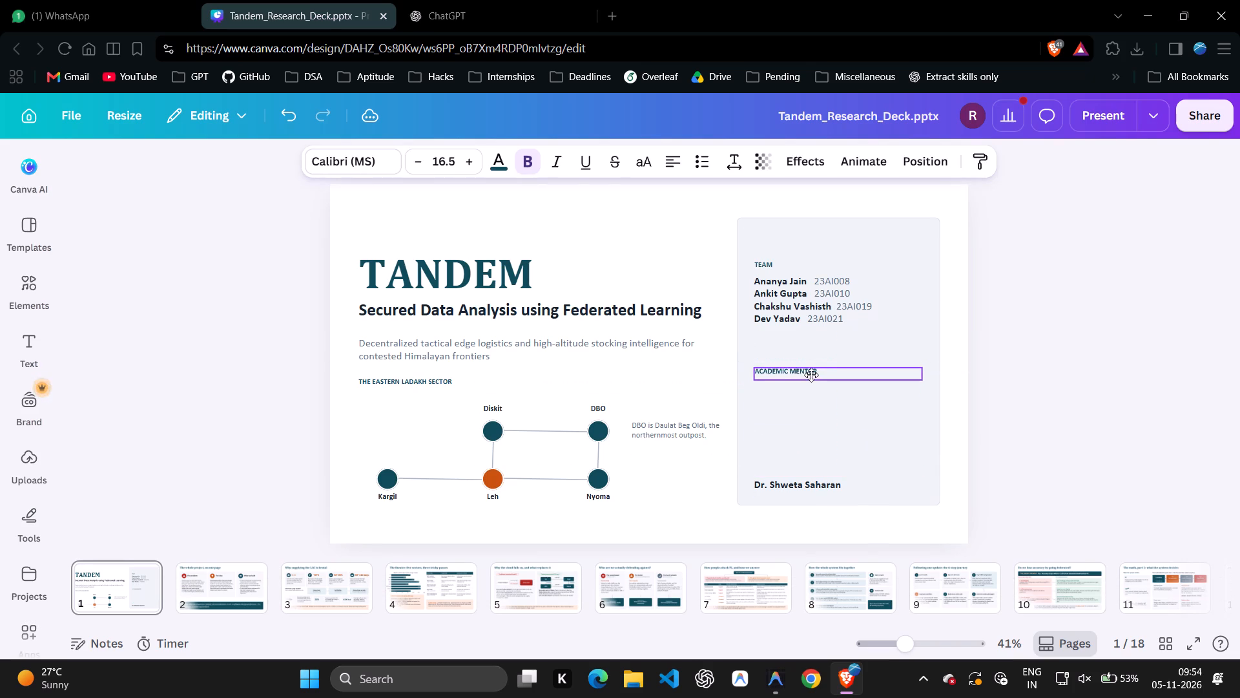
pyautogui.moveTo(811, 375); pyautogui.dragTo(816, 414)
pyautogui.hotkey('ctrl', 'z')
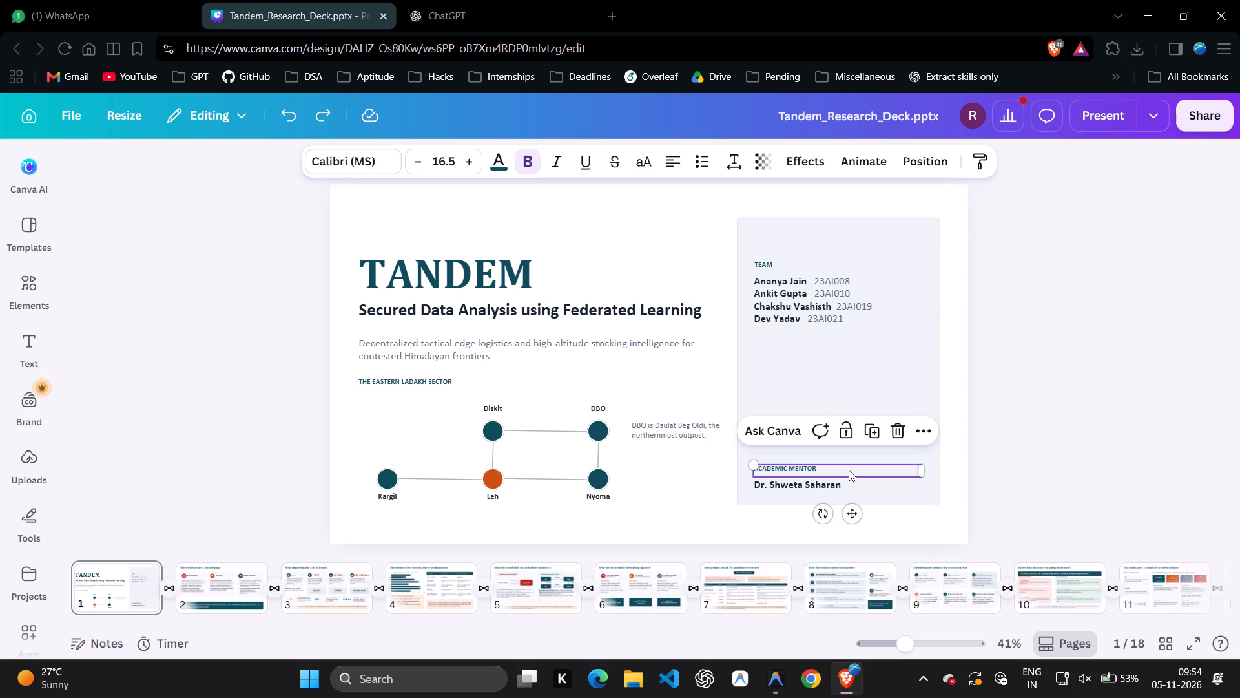
# Move the ACADEMIC MENTOR heading up below the TEAM list and place the mentor's name just beneath it.
pyautogui.moveTo(854, 508); pyautogui.dragTo(849, 490)
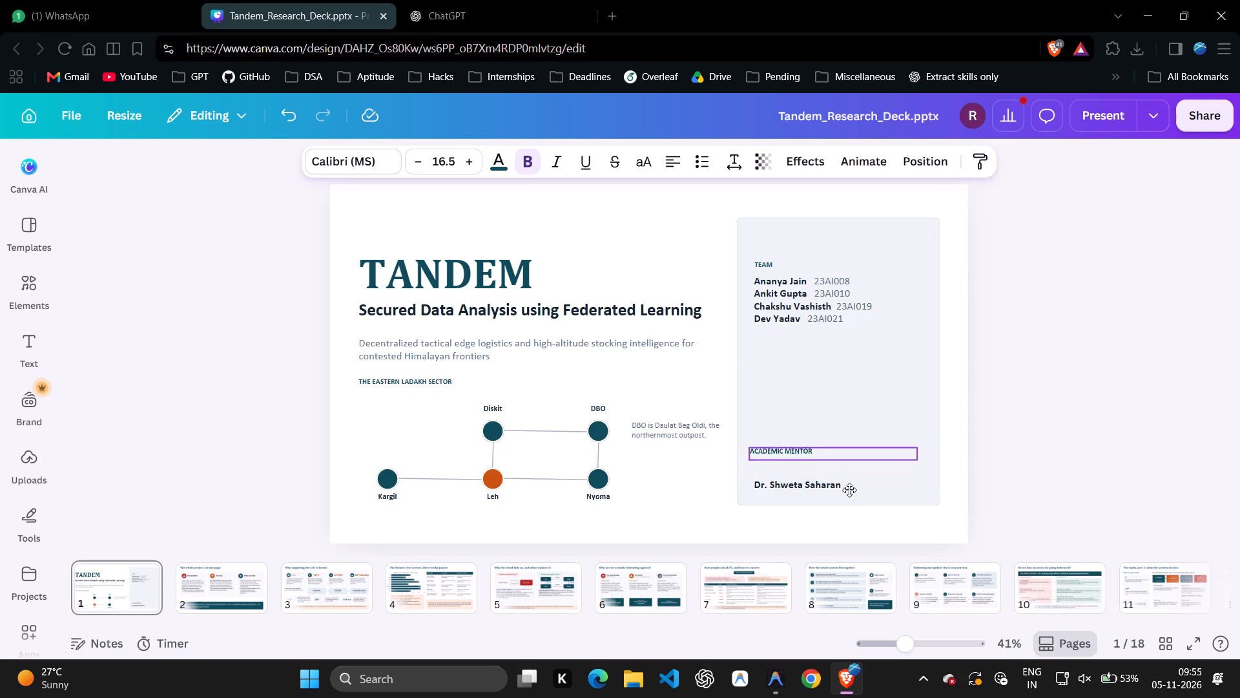
pyautogui.moveTo(849, 490); pyautogui.dragTo(851, 436)
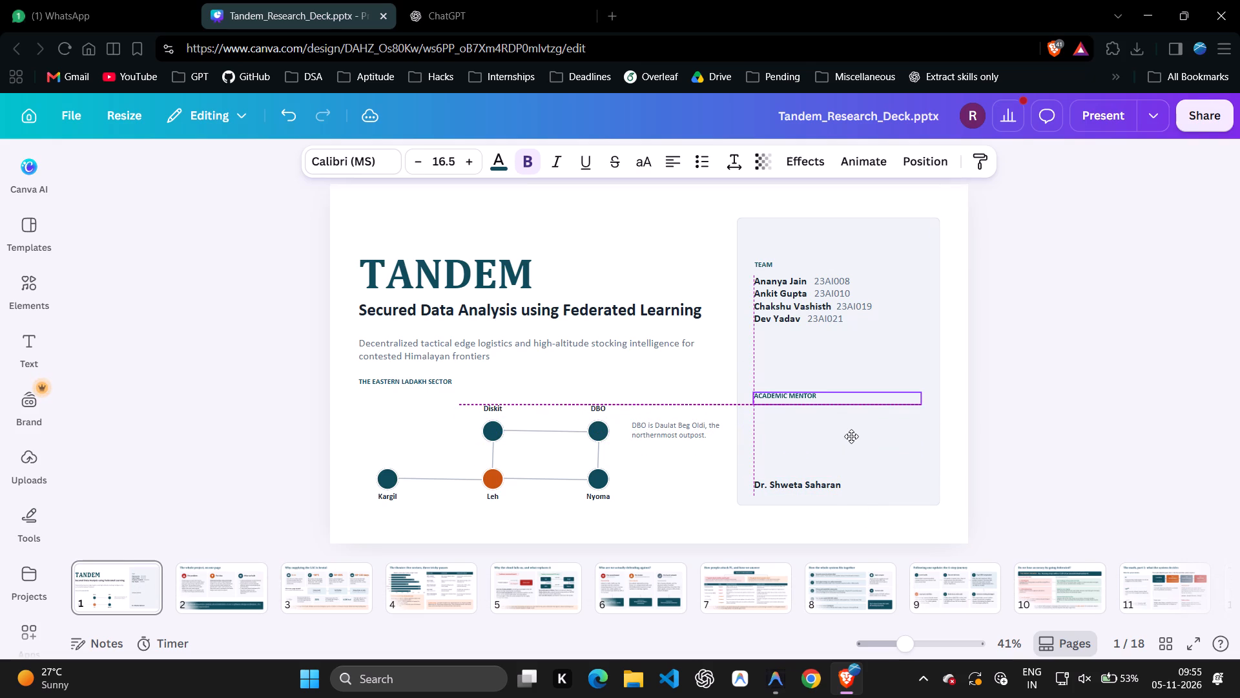
pyautogui.moveTo(851, 436); pyautogui.dragTo(851, 417)
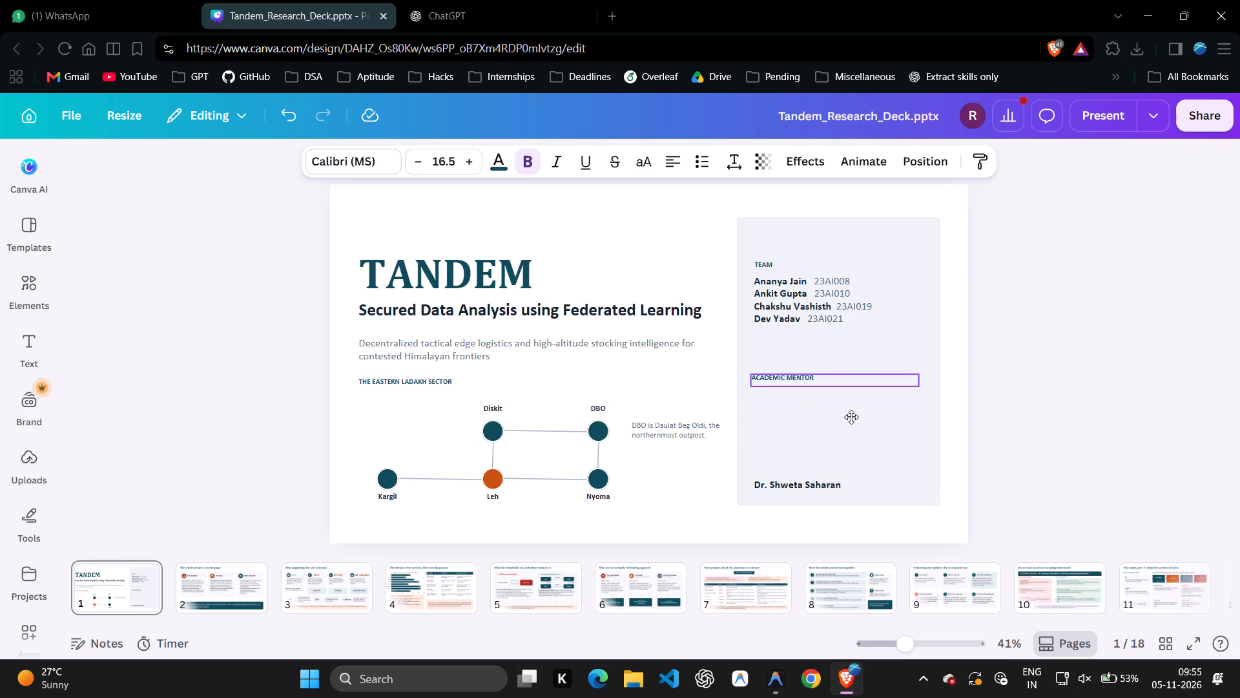
pyautogui.moveTo(823, 484); pyautogui.dragTo(823, 419)
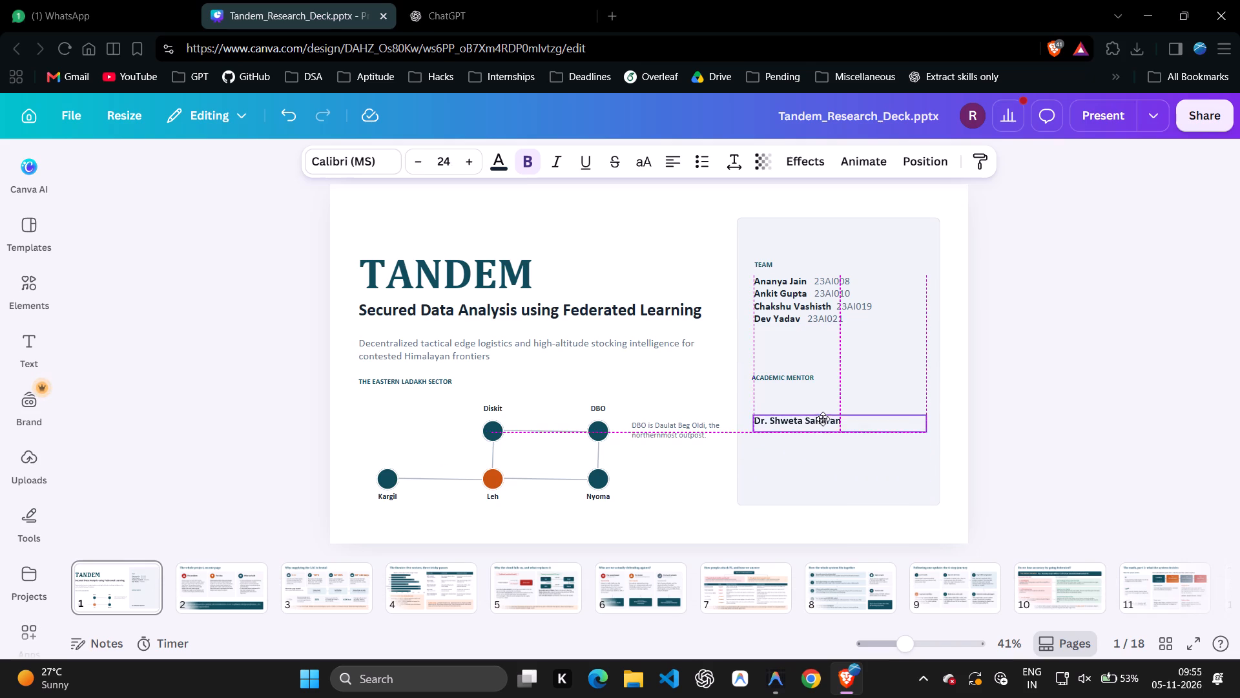
pyautogui.moveTo(823, 419); pyautogui.dragTo(823, 397)
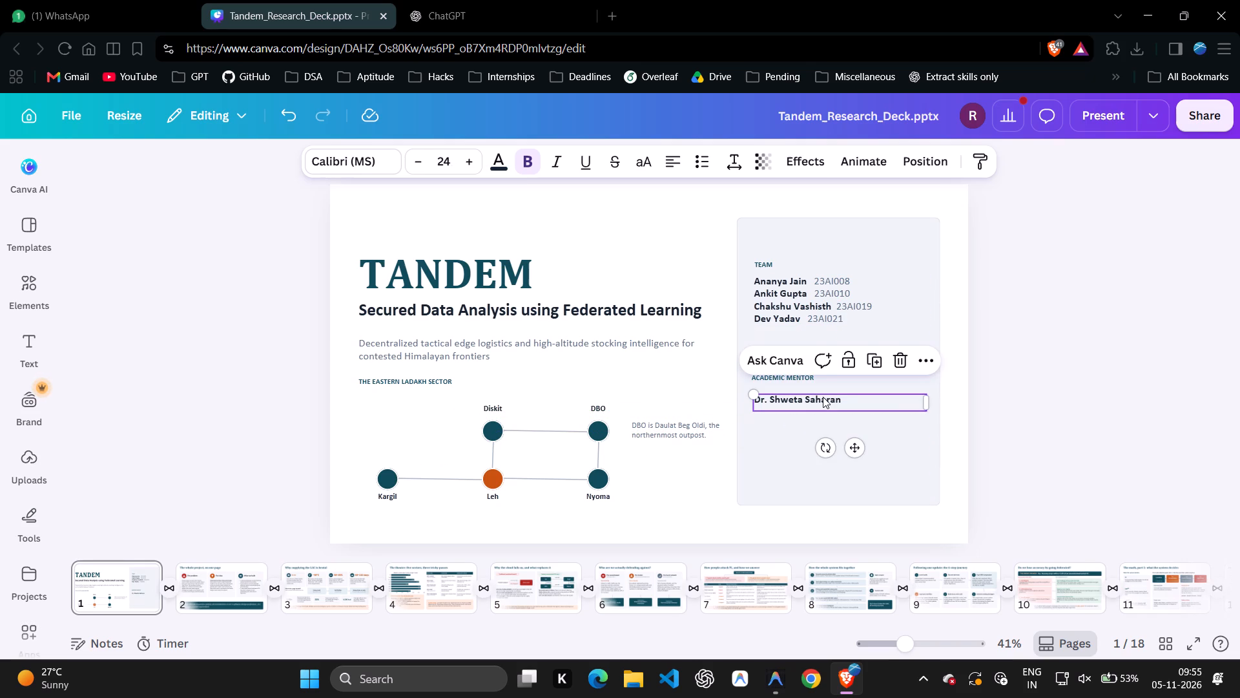
# Select the pale background panel behind the team and mentor details to resize it.
pyautogui.click(905, 475)
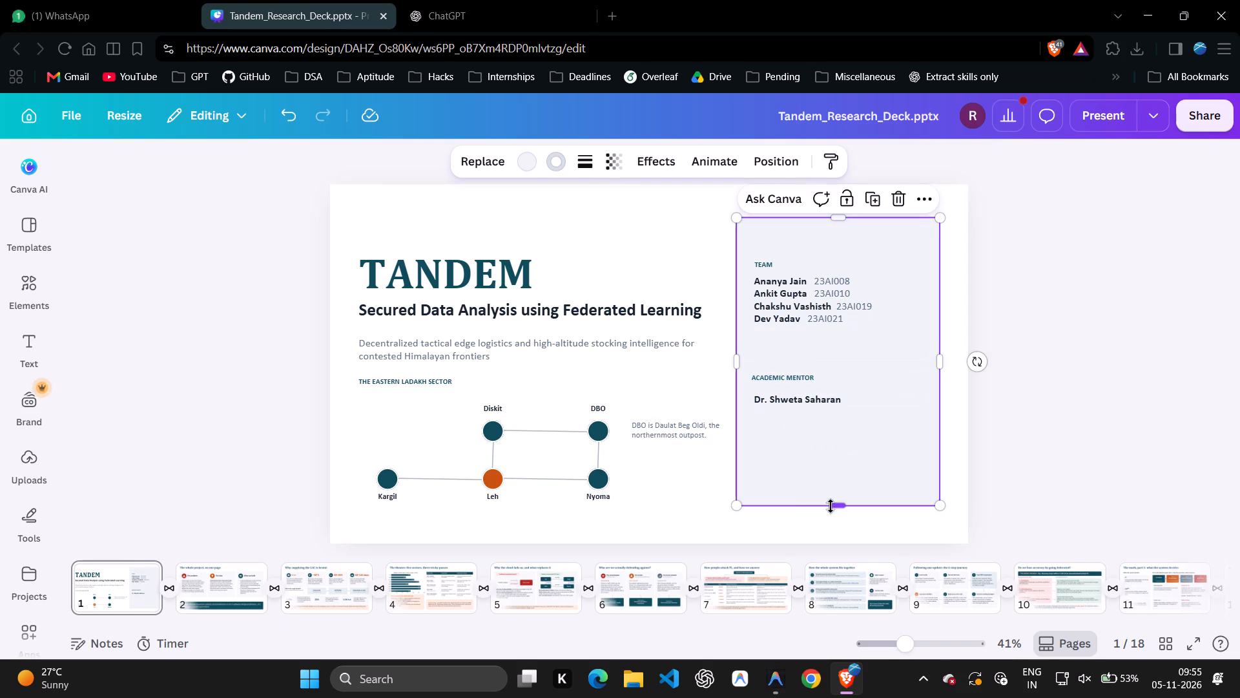
# Shorten the pale background panel at its bottom and top edges to fit closer around the team and mentor details.
pyautogui.moveTo(832, 506); pyautogui.dragTo(822, 454)
pyautogui.moveTo(843, 215); pyautogui.dragTo(841, 237)
pyautogui.click(1026, 282)
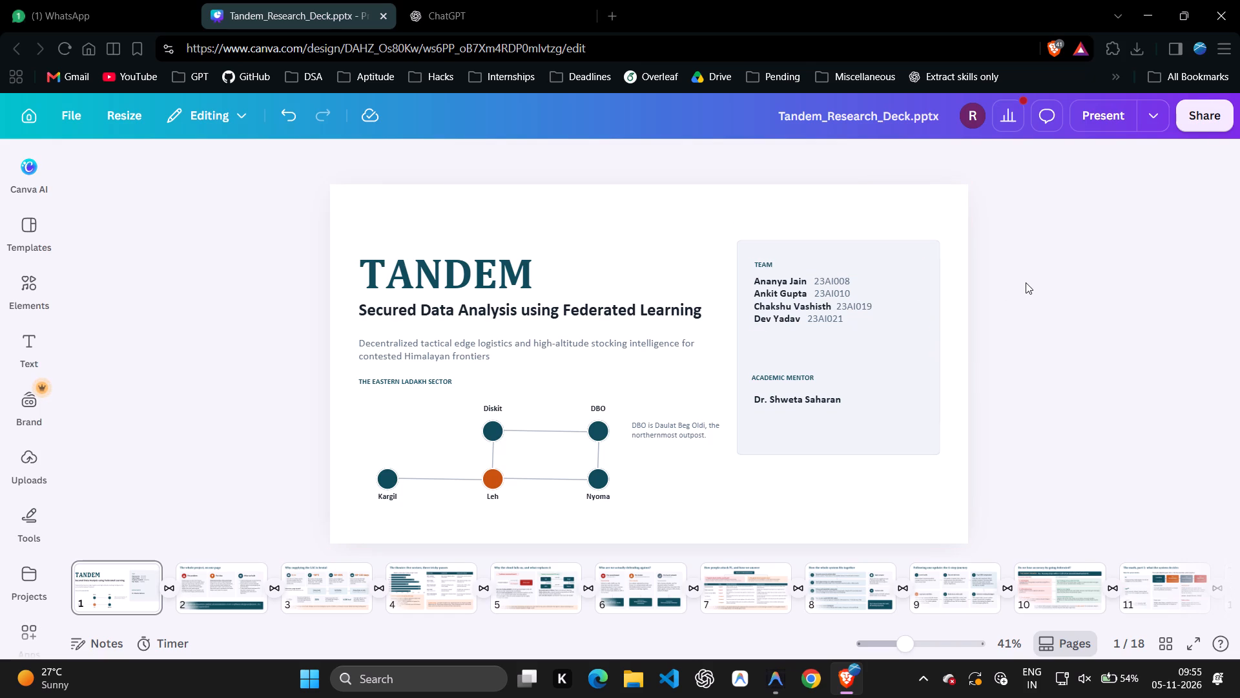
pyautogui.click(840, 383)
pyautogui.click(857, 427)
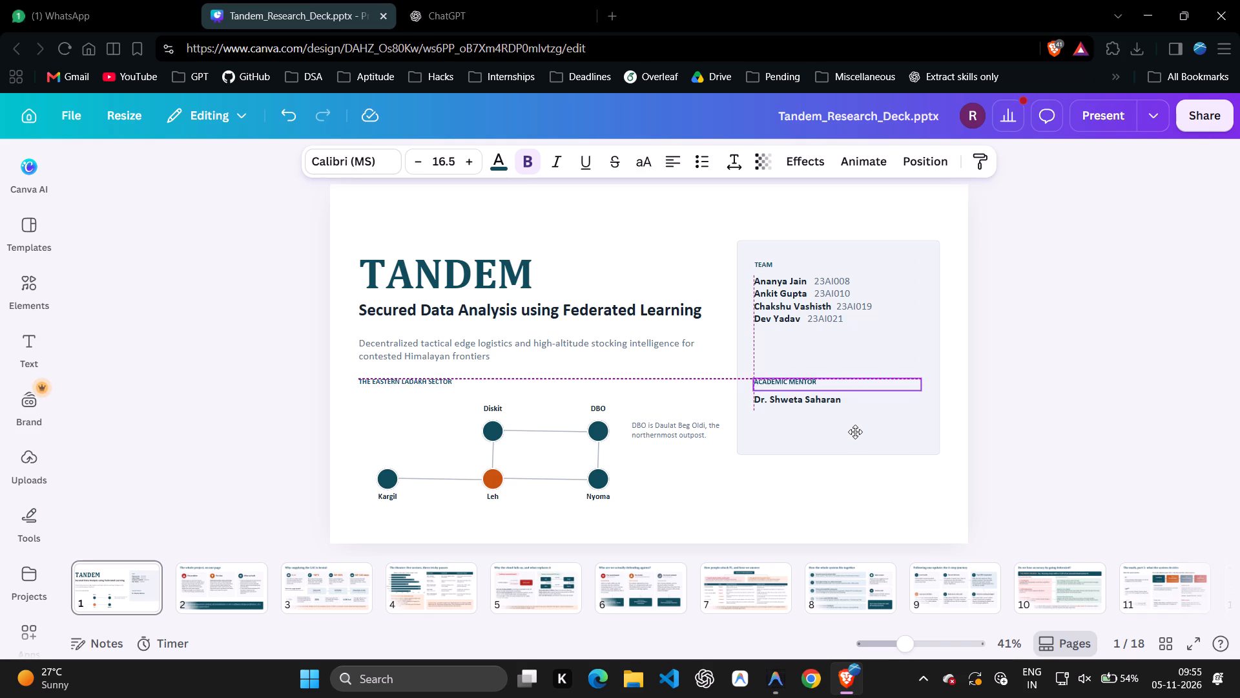
# Add a second line reading "Assistant prof. (GSV)" beneath the academic mentor's name on the title slide.
pyautogui.click(1009, 412)
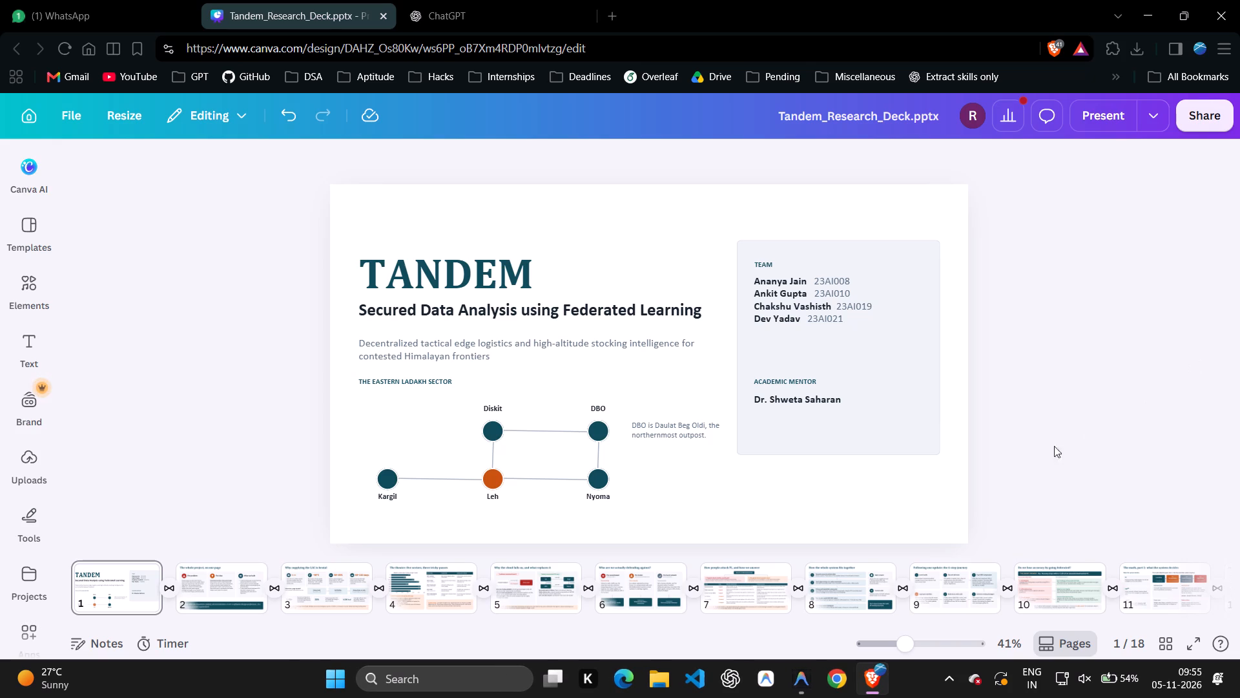
pyautogui.click(818, 395)
pyautogui.click(858, 397)
pyautogui.click(860, 411)
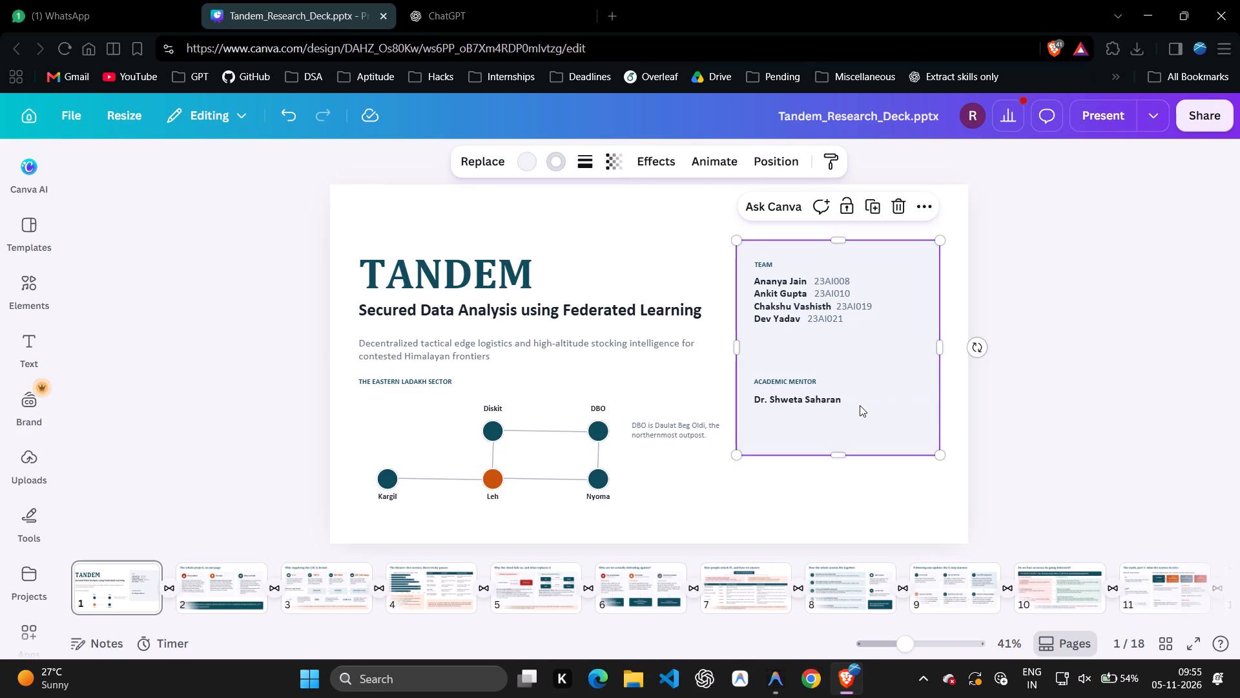
pyautogui.doubleClick(860, 402)
pyautogui.click(860, 402)
pyautogui.click(860, 402)
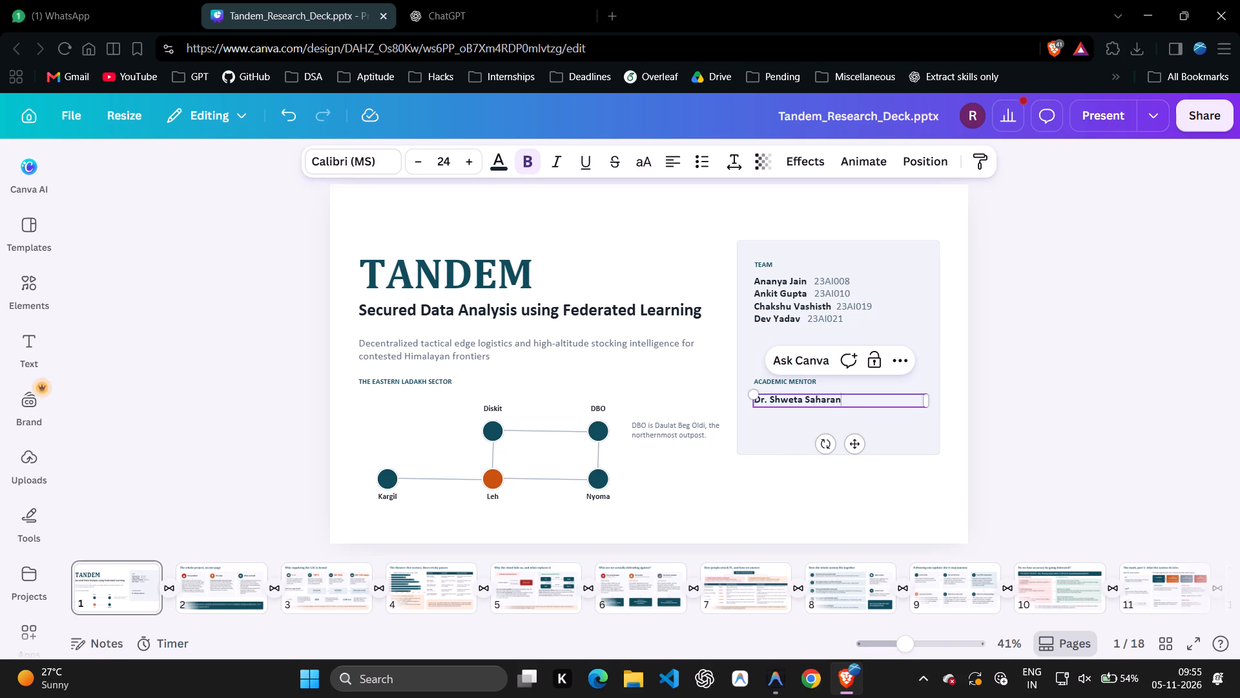
pyautogui.hotkey('shift', 'Return')
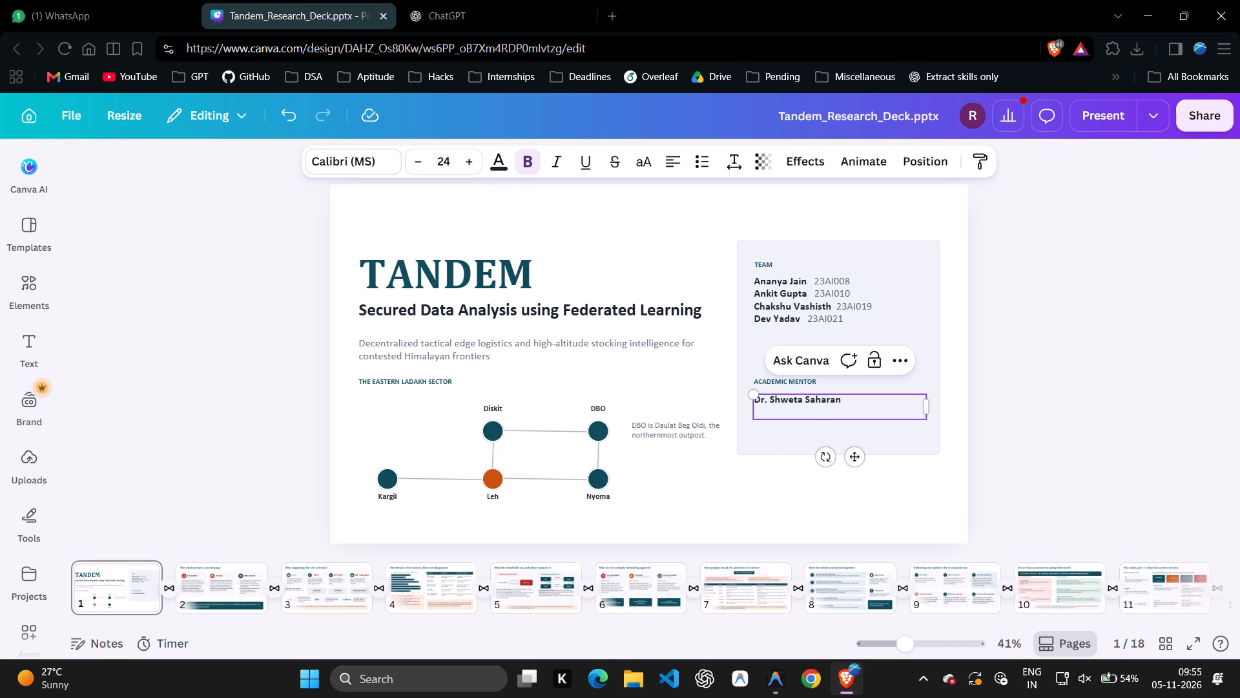
pyautogui.click(834, 418)
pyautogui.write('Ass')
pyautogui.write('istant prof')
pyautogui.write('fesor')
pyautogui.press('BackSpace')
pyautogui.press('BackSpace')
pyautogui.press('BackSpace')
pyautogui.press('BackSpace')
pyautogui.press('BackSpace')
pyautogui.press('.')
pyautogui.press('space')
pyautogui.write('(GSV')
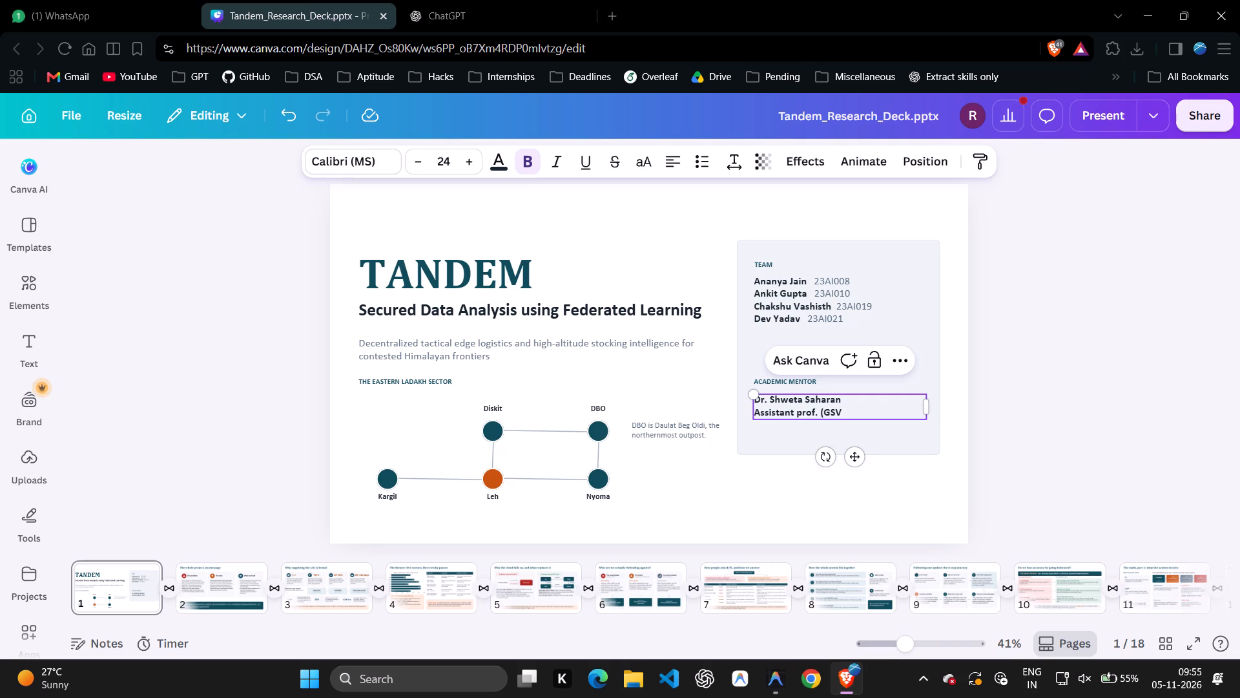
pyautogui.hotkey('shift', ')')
pyautogui.click(1084, 404)
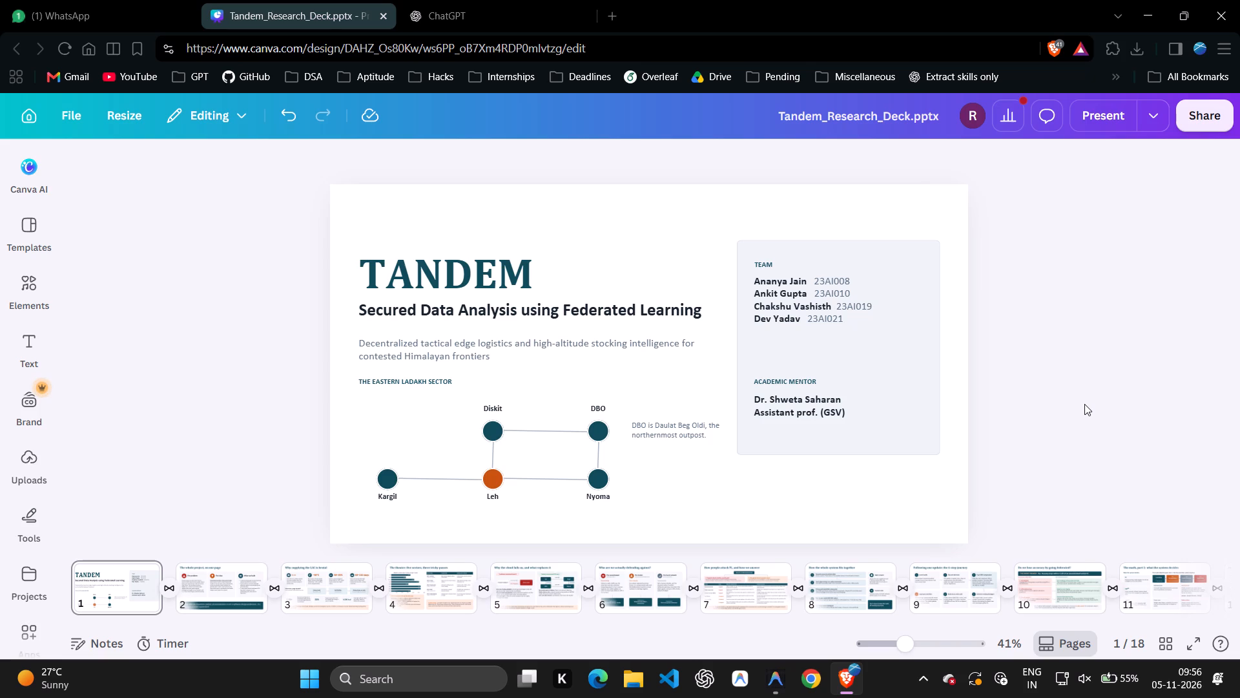
# Shift the pale background panel slightly right and down behind the team and mentor details.
pyautogui.moveTo(911, 343); pyautogui.dragTo(911, 349)
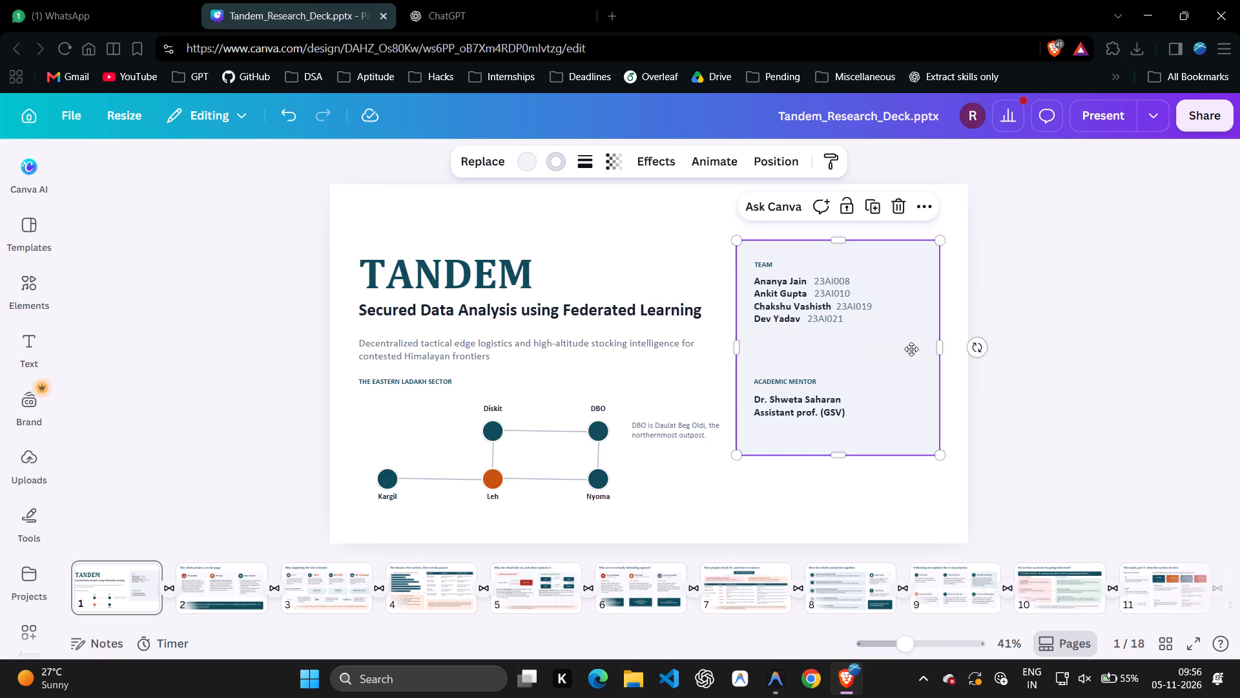
pyautogui.moveTo(911, 349); pyautogui.dragTo(911, 366)
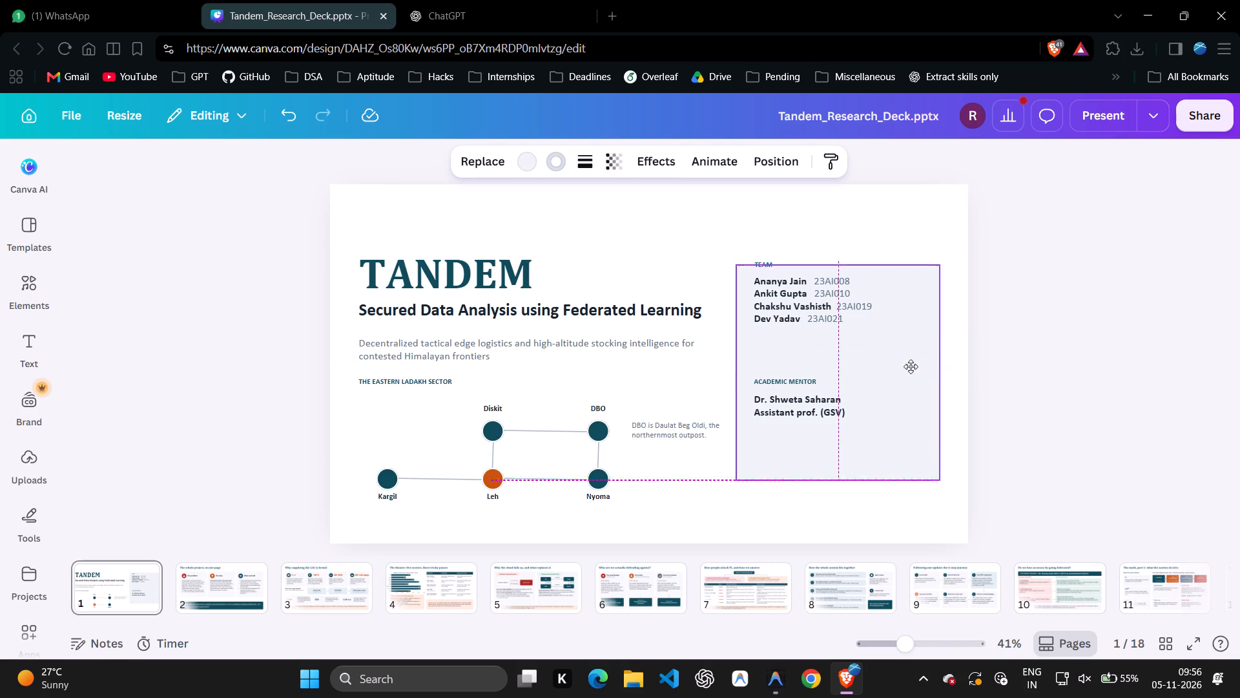
pyautogui.moveTo(911, 366); pyautogui.dragTo(916, 350)
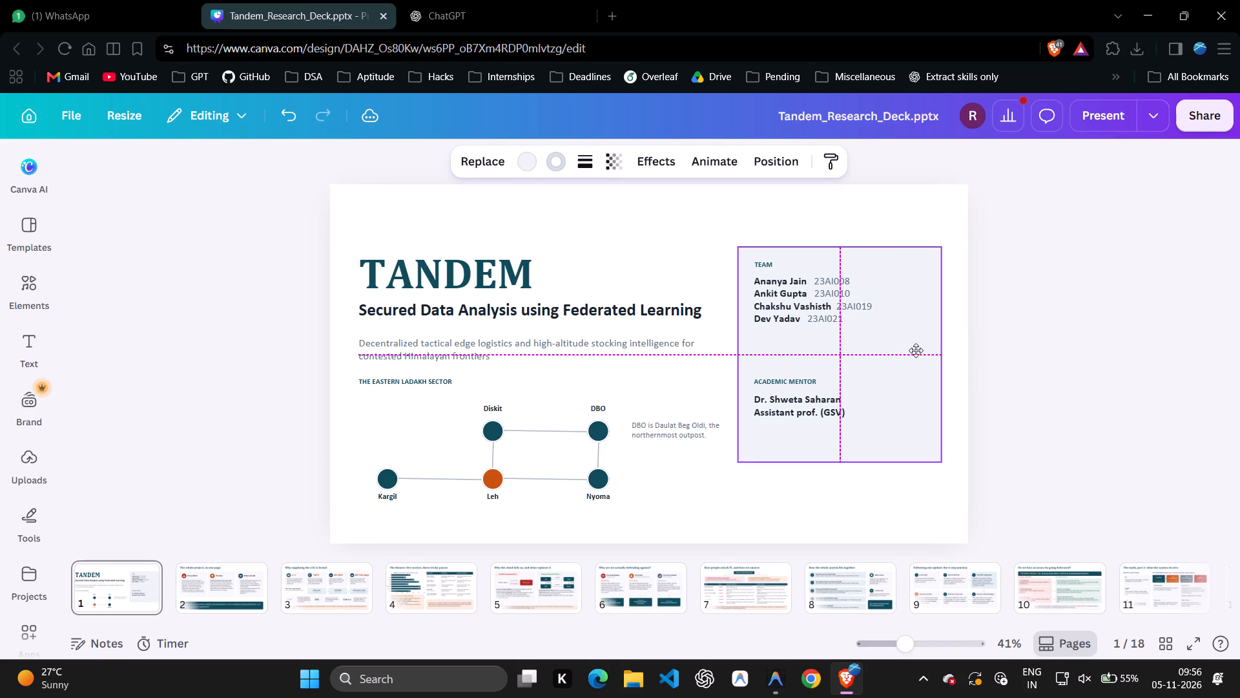
pyautogui.moveTo(916, 350); pyautogui.dragTo(918, 352)
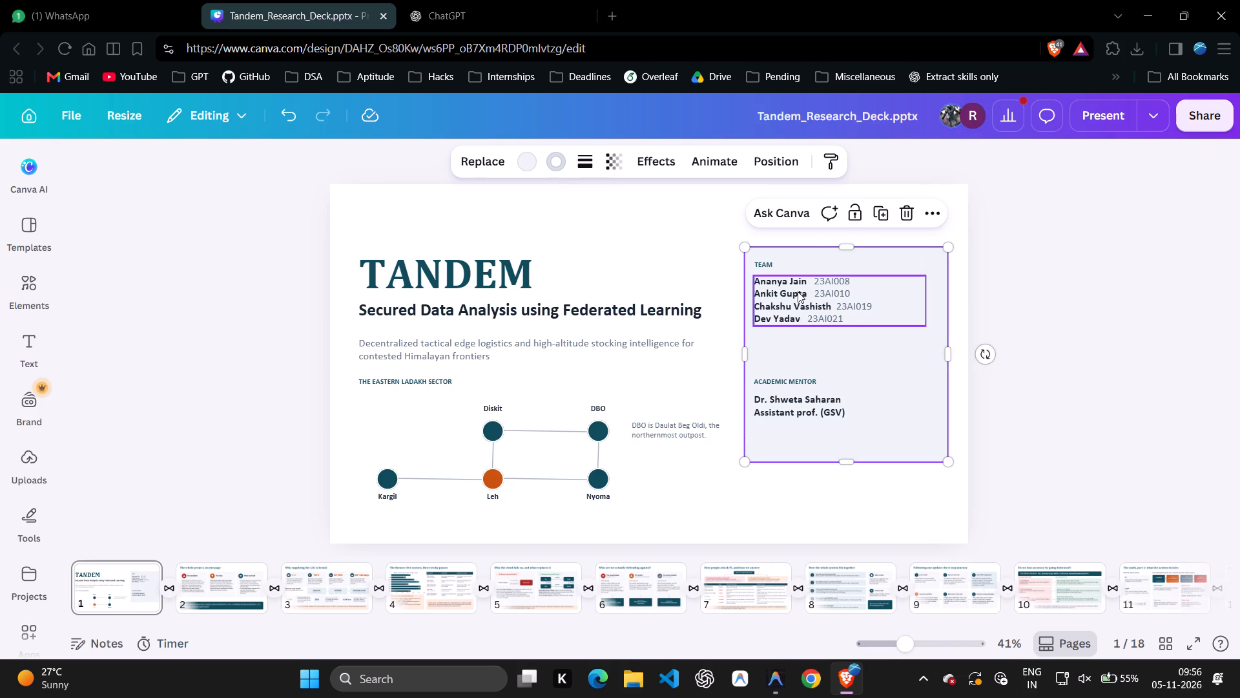
# Nudge the team member list and its TEAM heading right so they line up inside the shifted panel.
pyautogui.moveTo(798, 291); pyautogui.dragTo(809, 297)
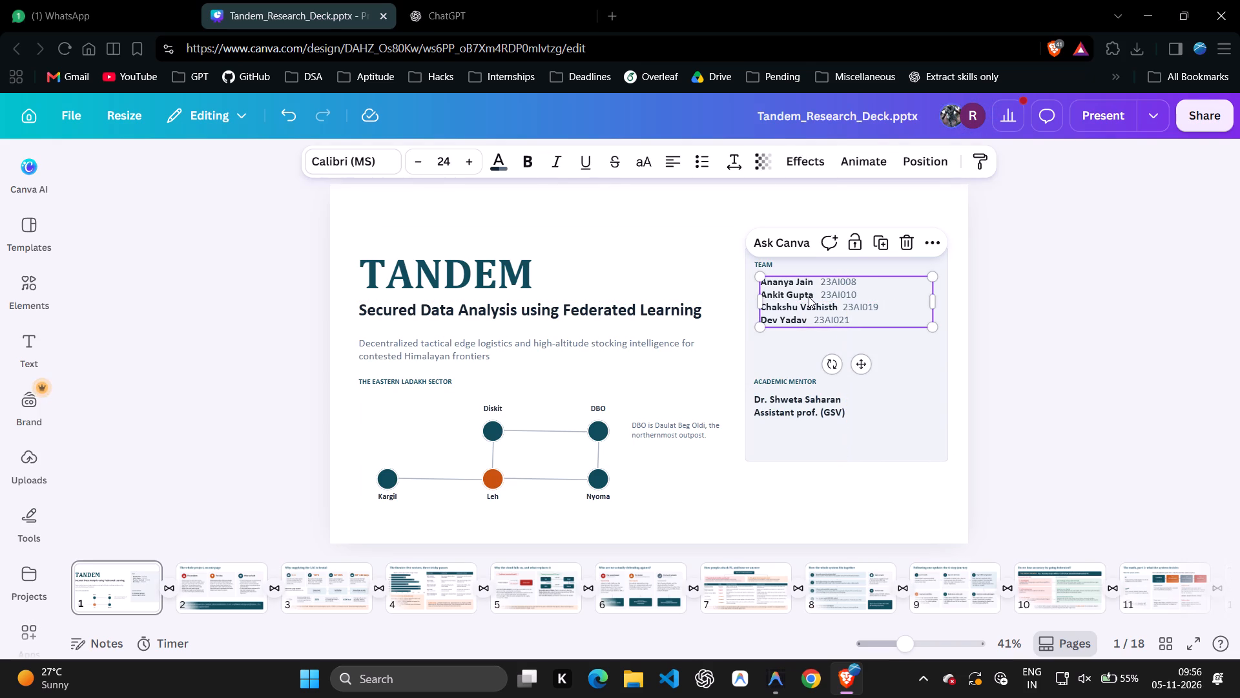
pyautogui.moveTo(769, 266); pyautogui.dragTo(776, 267)
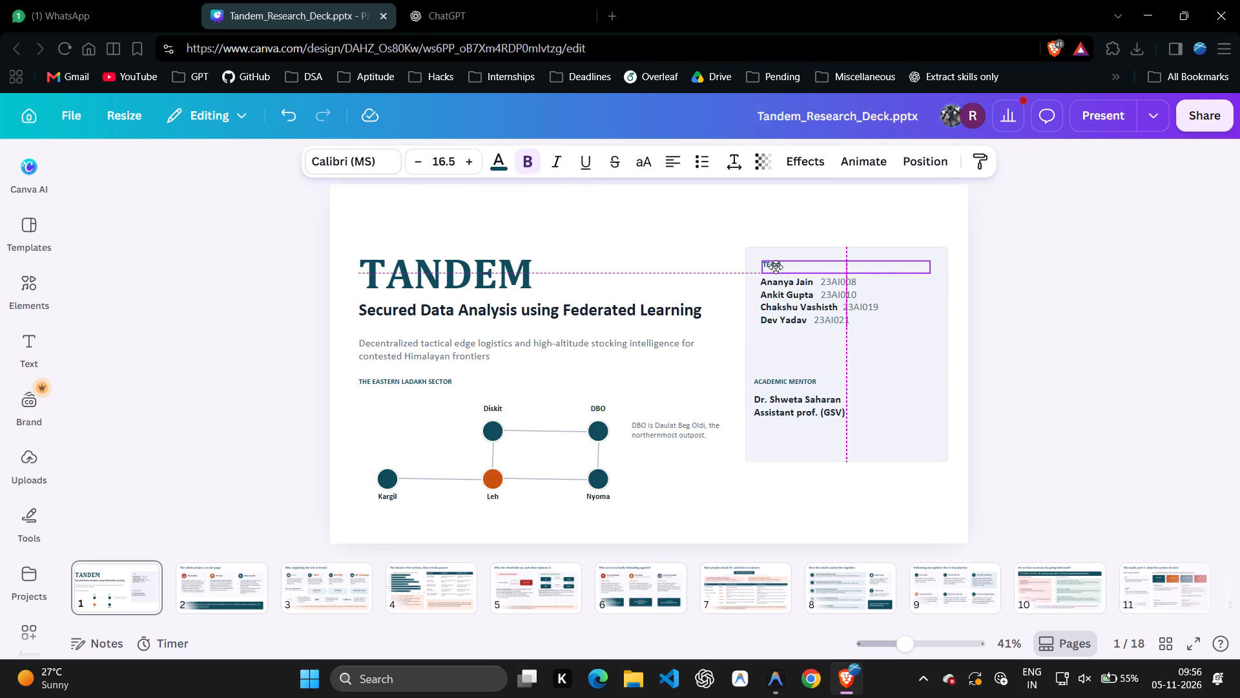
pyautogui.moveTo(776, 267); pyautogui.dragTo(776, 268)
# Nudge the mentor's details and the ACADEMIC MENTOR heading right to align with the team text above.
pyautogui.click(777, 404)
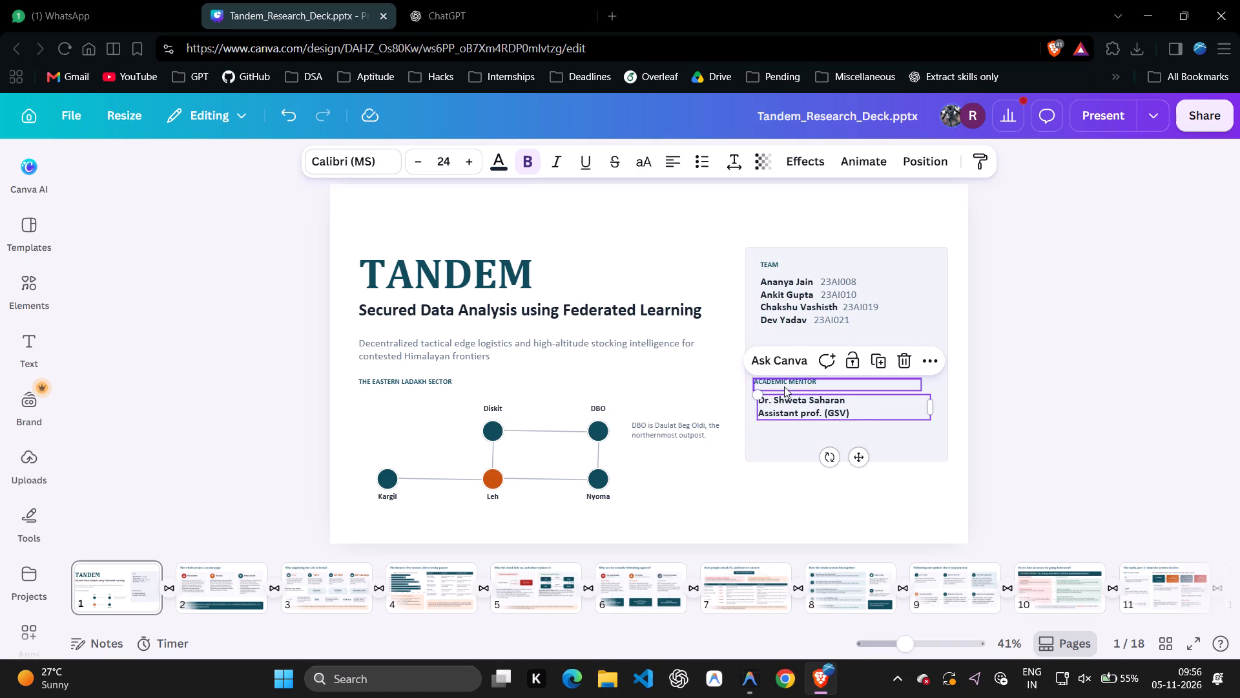
pyautogui.moveTo(784, 386); pyautogui.dragTo(789, 386)
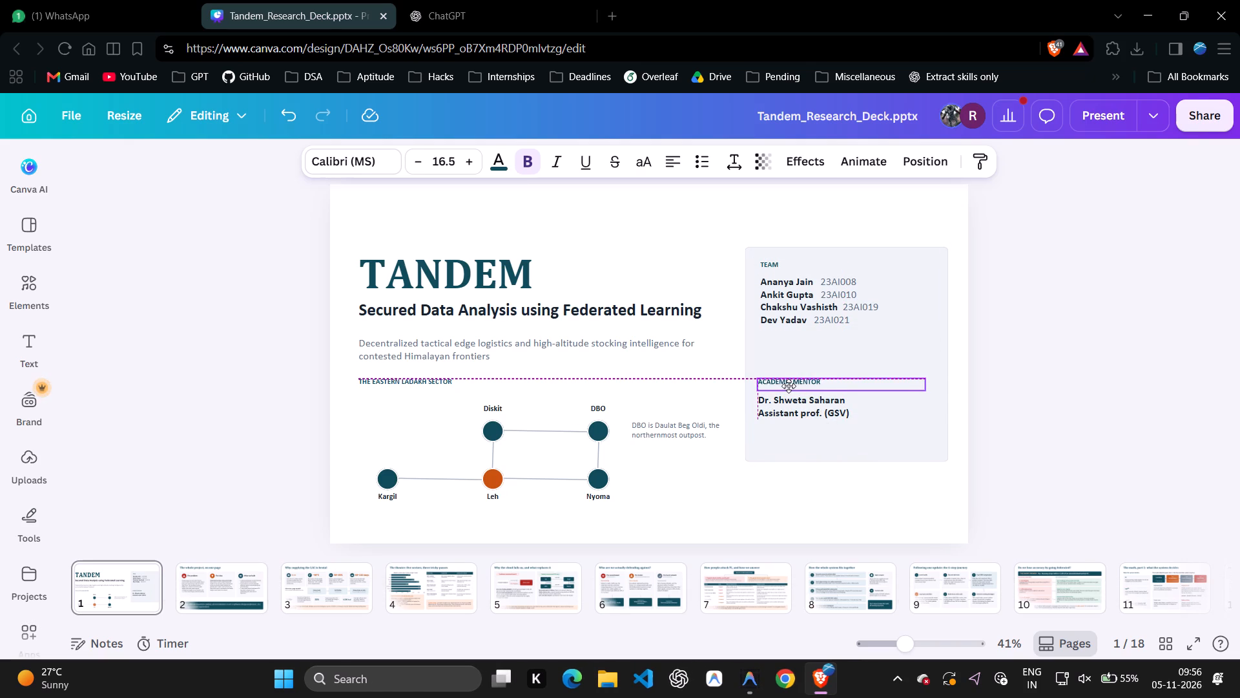
pyautogui.moveTo(789, 386); pyautogui.dragTo(791, 385)
pyautogui.click(787, 403)
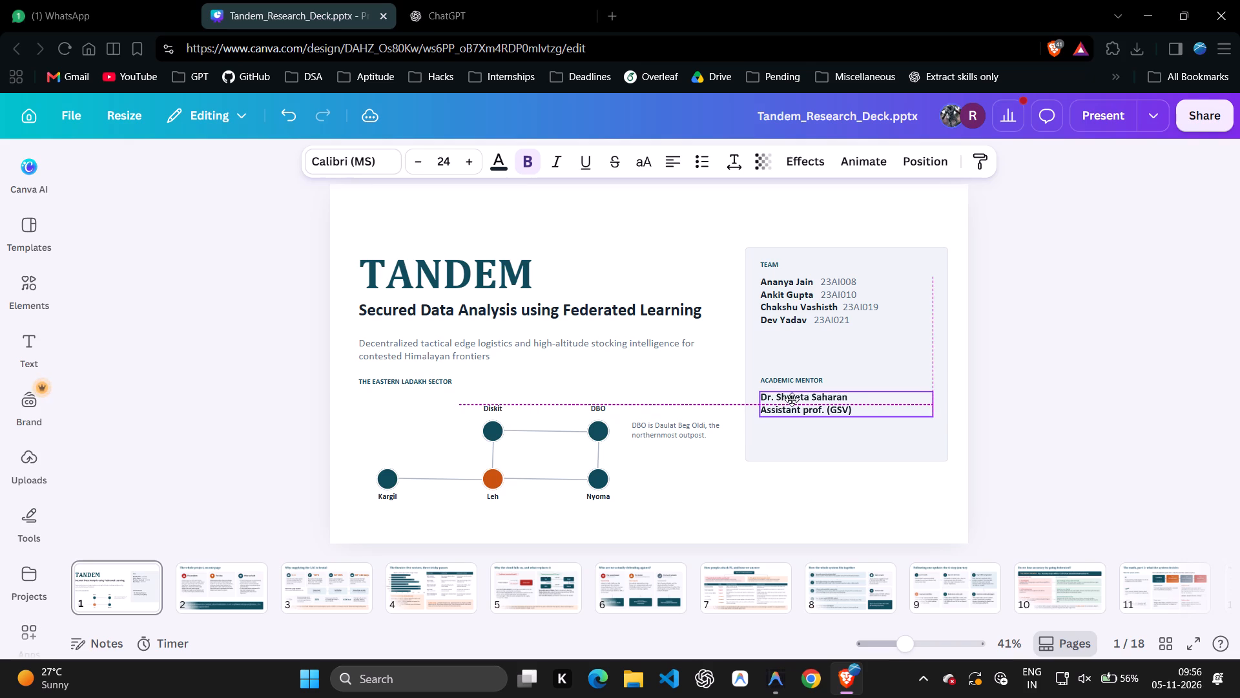
pyautogui.click(1060, 419)
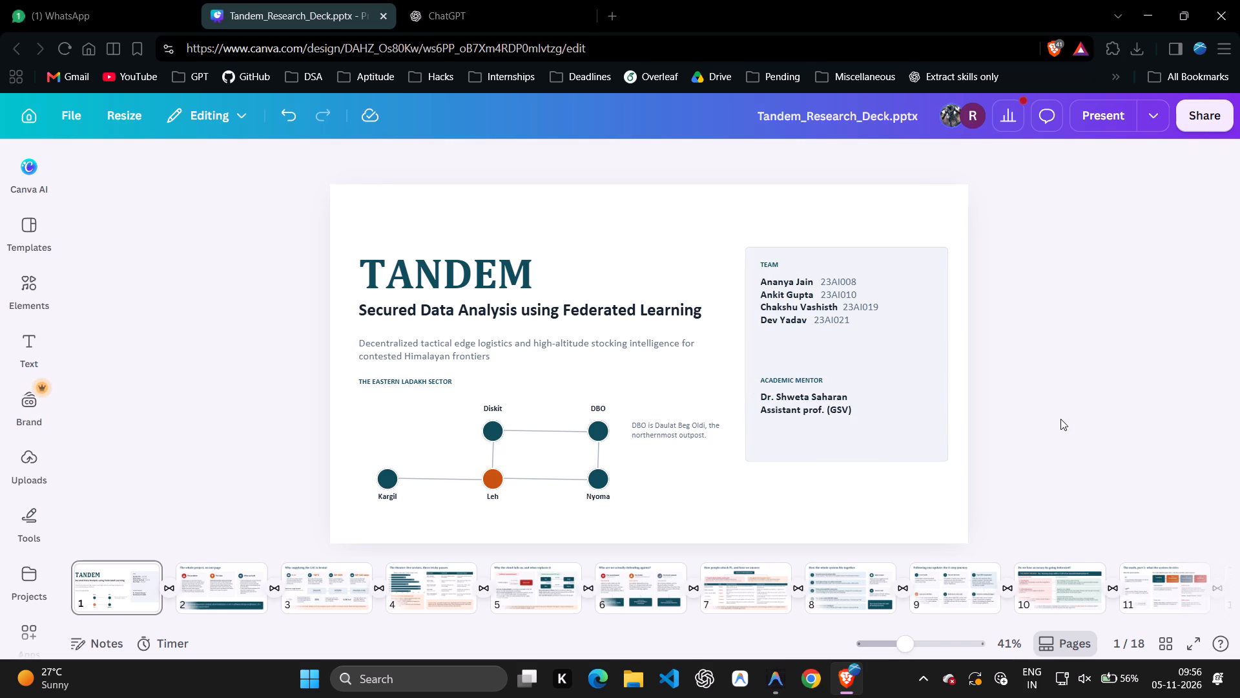
pyautogui.moveTo(1060, 419); pyautogui.dragTo(934, 319)
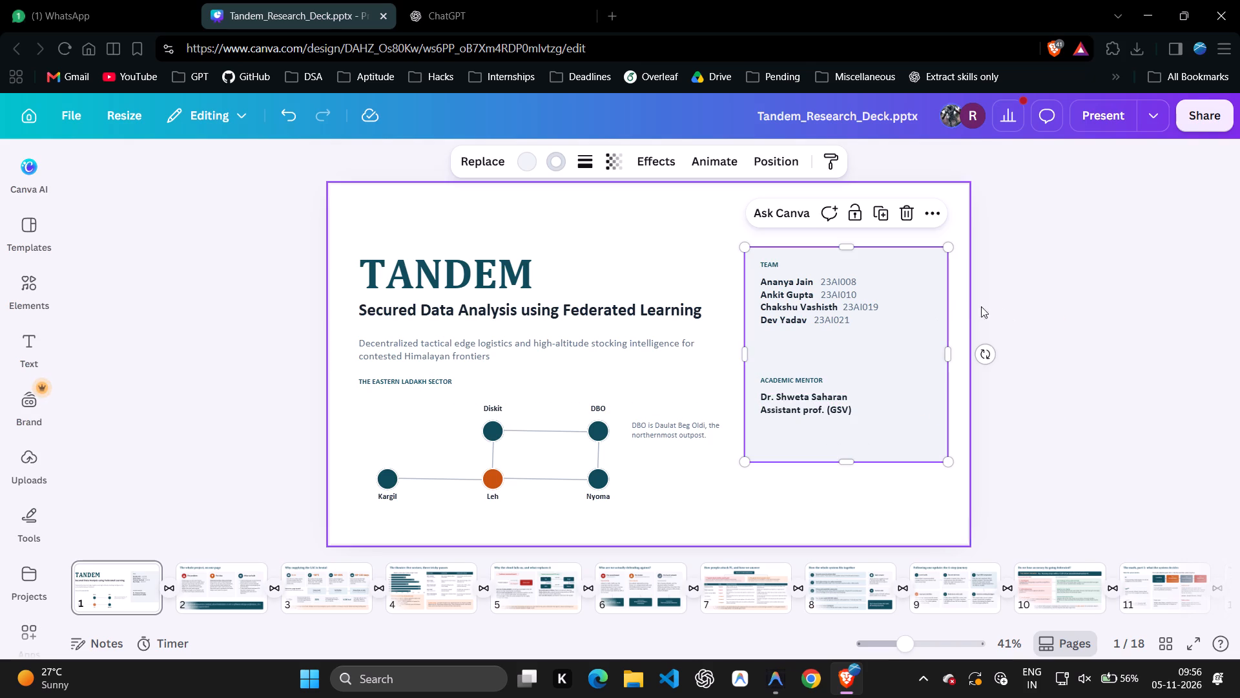
pyautogui.click(995, 304)
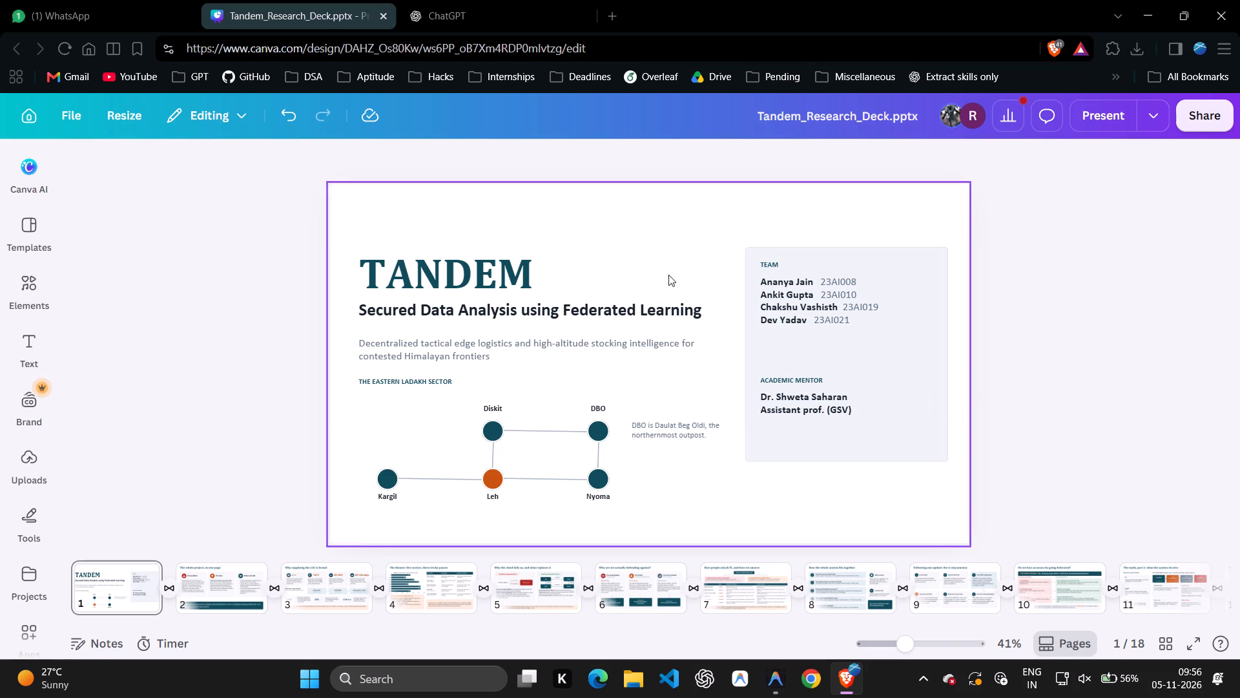
# Search the web for "assistant professor" in a new browser tab and copy that title from the Wikipedia result.
pyautogui.click(606, 26)
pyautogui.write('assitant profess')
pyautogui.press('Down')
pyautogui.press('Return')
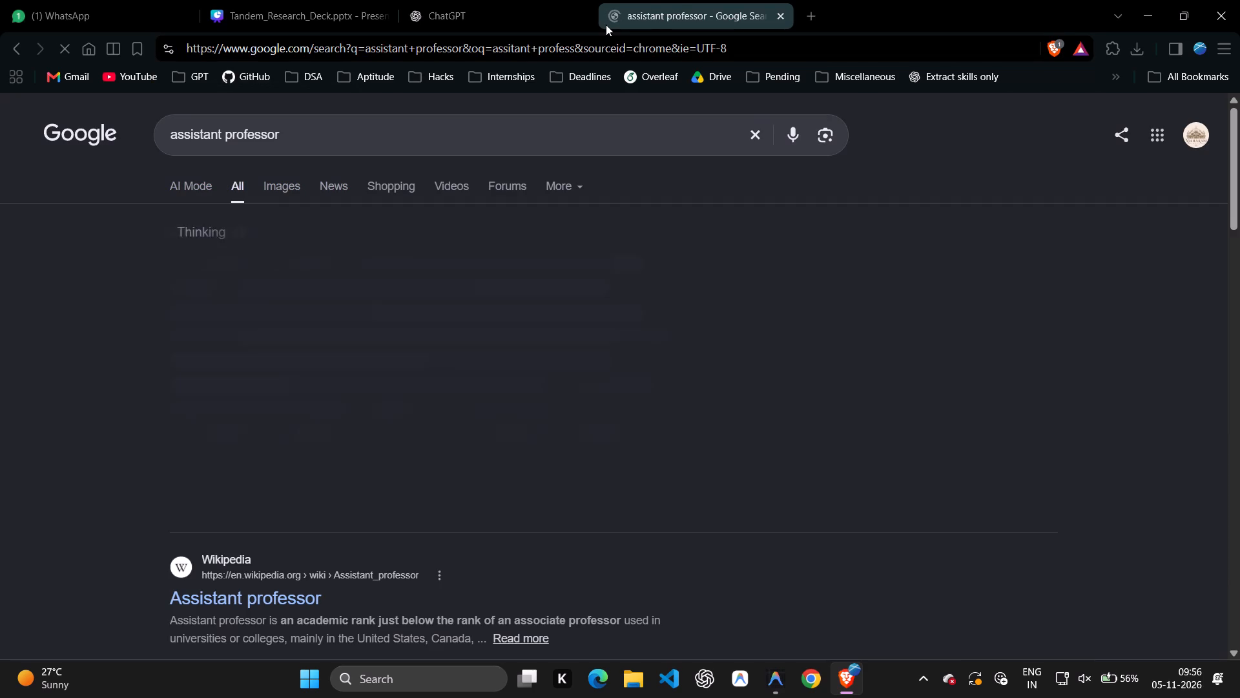
pyautogui.moveTo(333, 597); pyautogui.dragTo(269, 597)
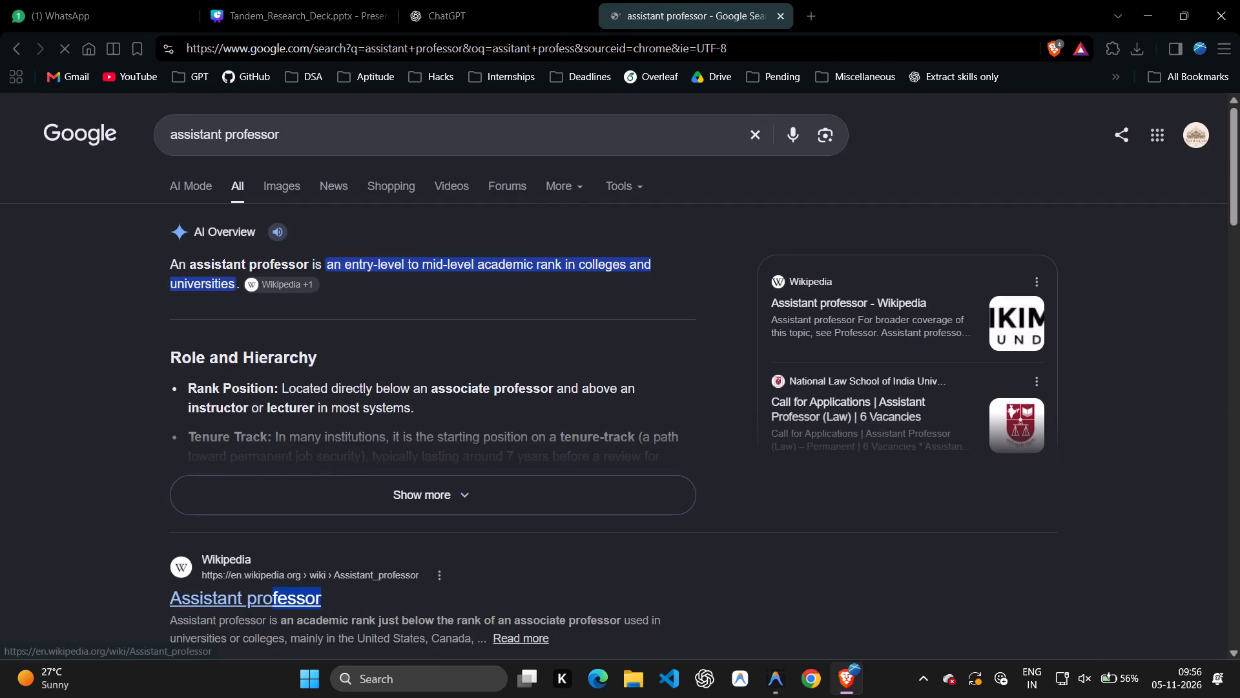
pyautogui.moveTo(269, 597); pyautogui.dragTo(174, 600)
pyautogui.hotkey('ctrl', 'c')
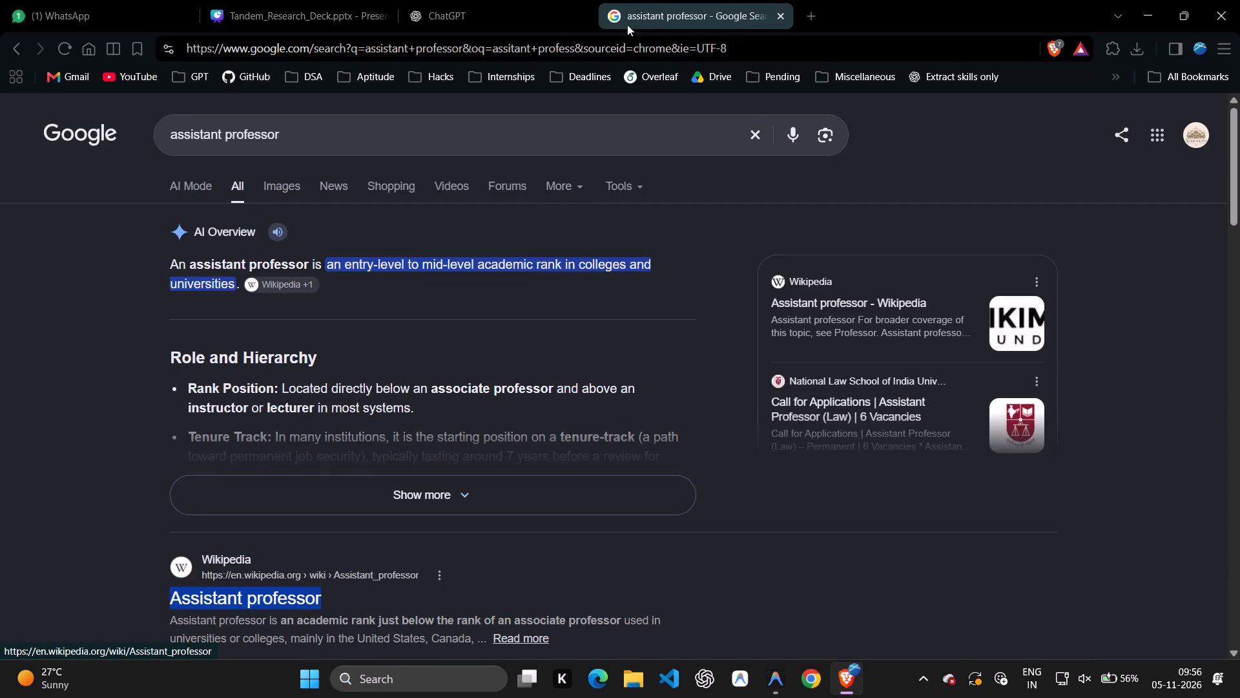
# Back in the Canva deck, replace "Assistant prof" in the mentor's second line with the copied "Assistant professor".
pyautogui.click(291, 0)
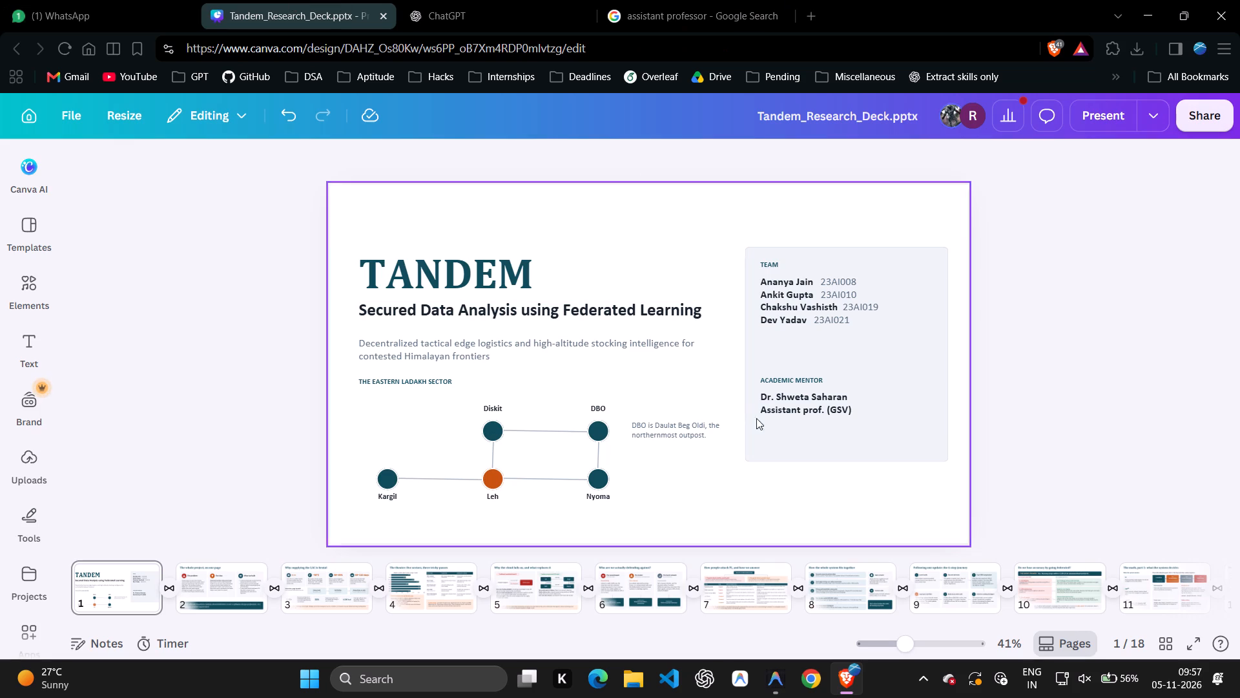
pyautogui.click(817, 413)
pyautogui.click(823, 413)
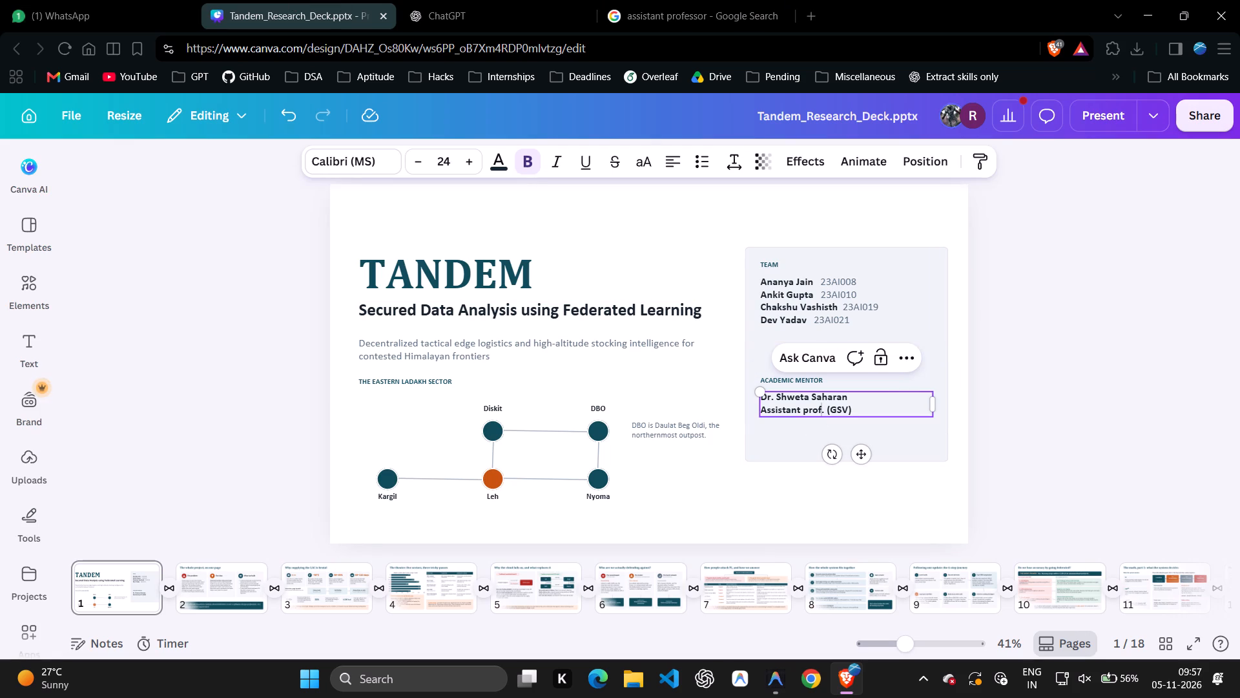
pyautogui.moveTo(820, 413); pyautogui.dragTo(771, 423)
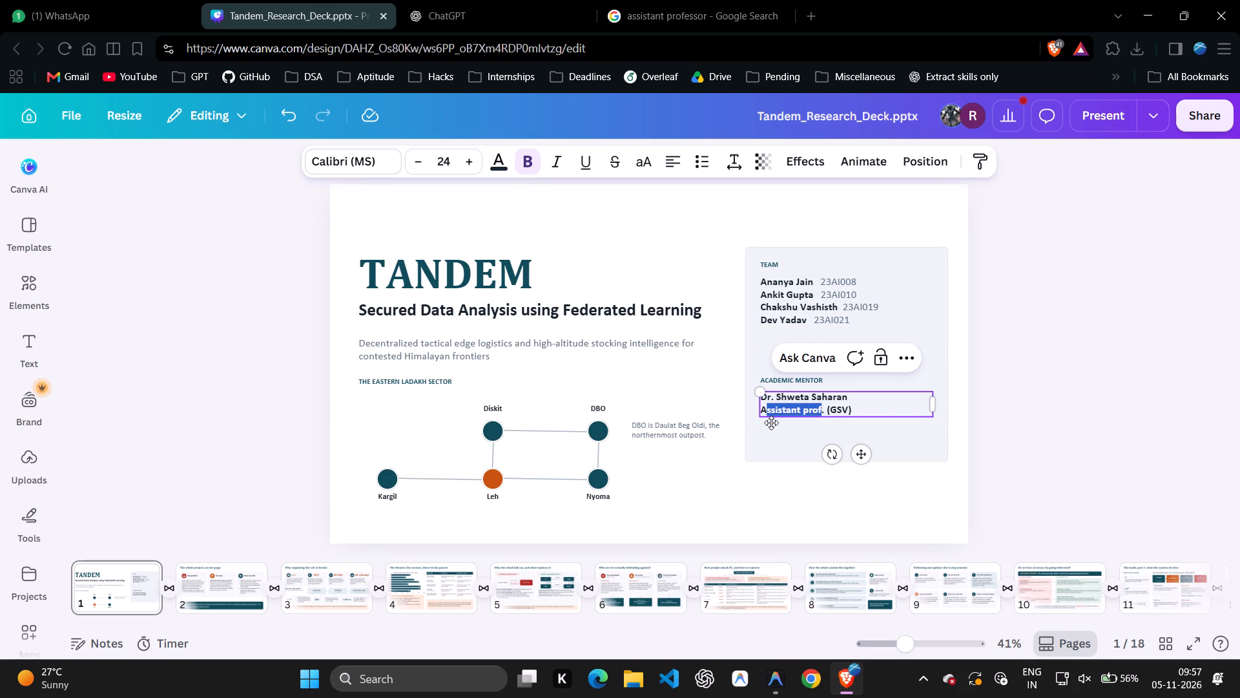
pyautogui.moveTo(771, 423); pyautogui.dragTo(765, 423)
pyautogui.hotkey('ctrl', 'v')
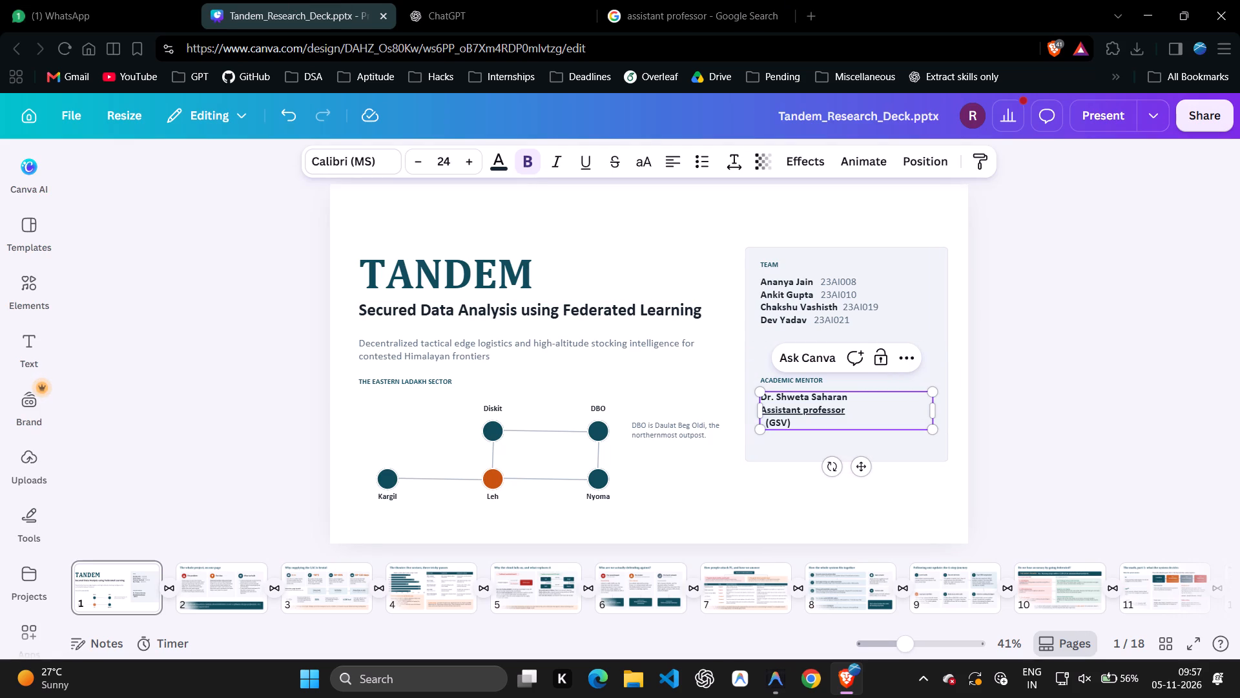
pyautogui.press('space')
# Widen the mentor text box to just beyond the right edge of the pale panel.
pyautogui.moveTo(937, 410); pyautogui.dragTo(951, 408)
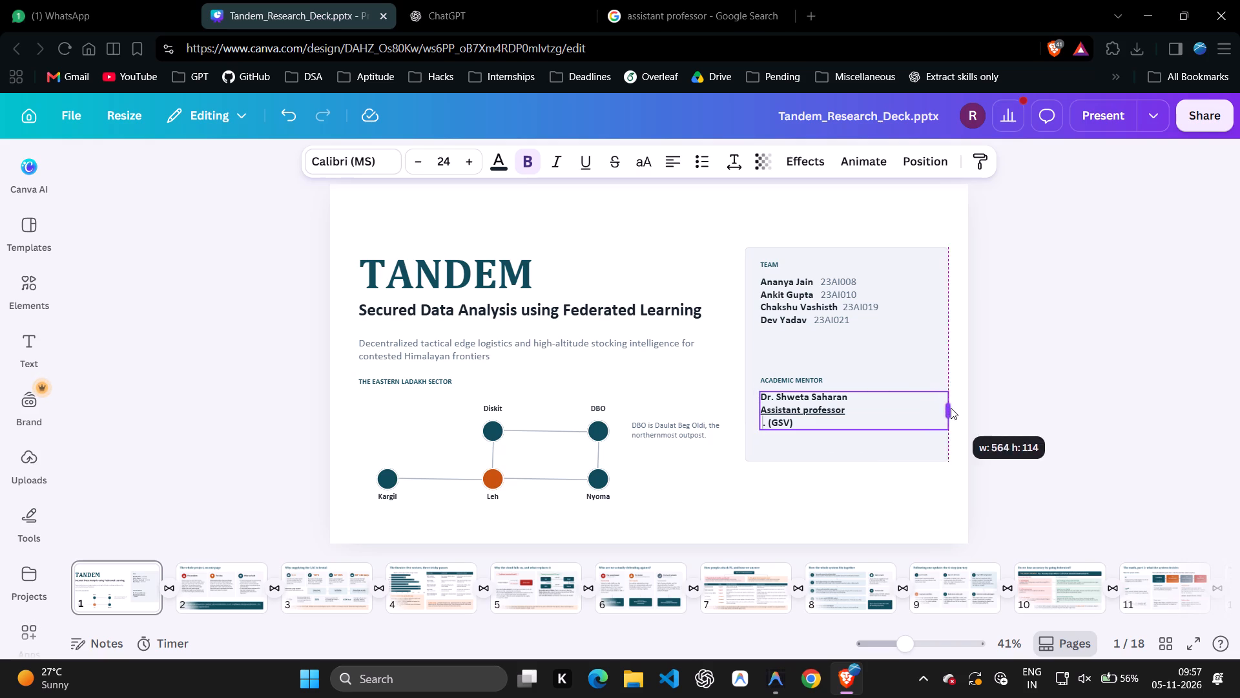
pyautogui.moveTo(951, 408); pyautogui.dragTo(964, 407)
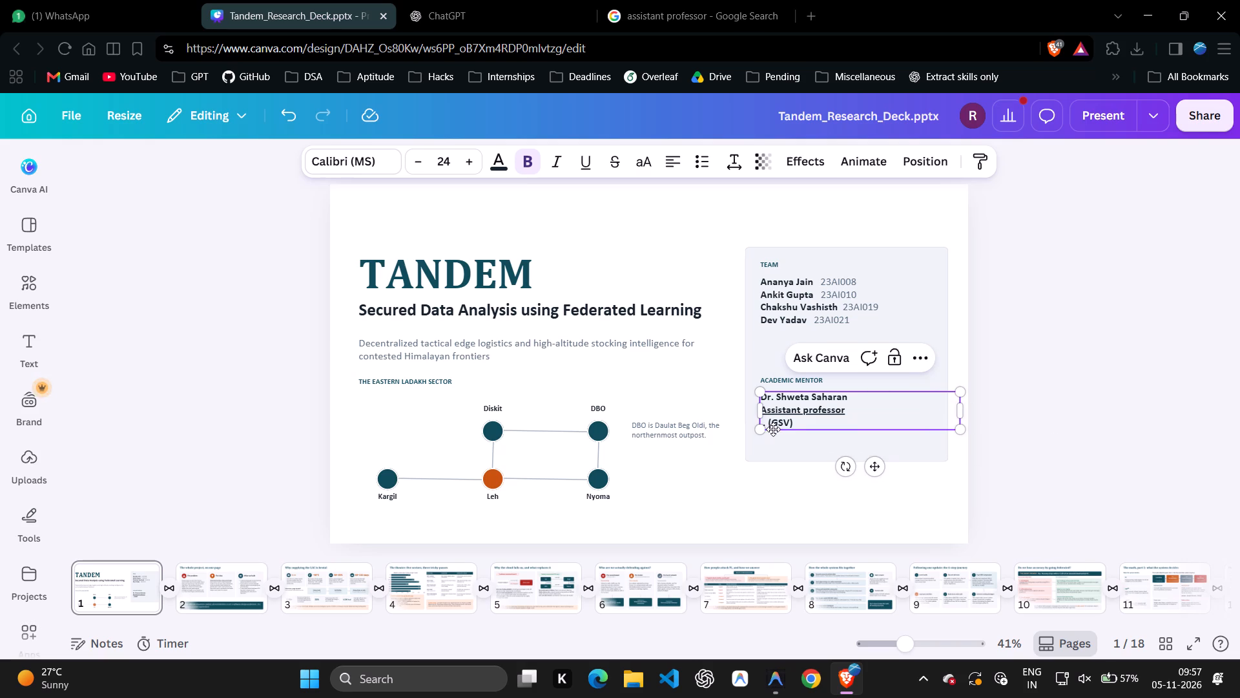
# Bring "(GSV)" up onto the "Assistant professor" line and replace the period before it with a comma.
pyautogui.press('BackSpace')
pyautogui.press('BackSpace')
pyautogui.press('Right')
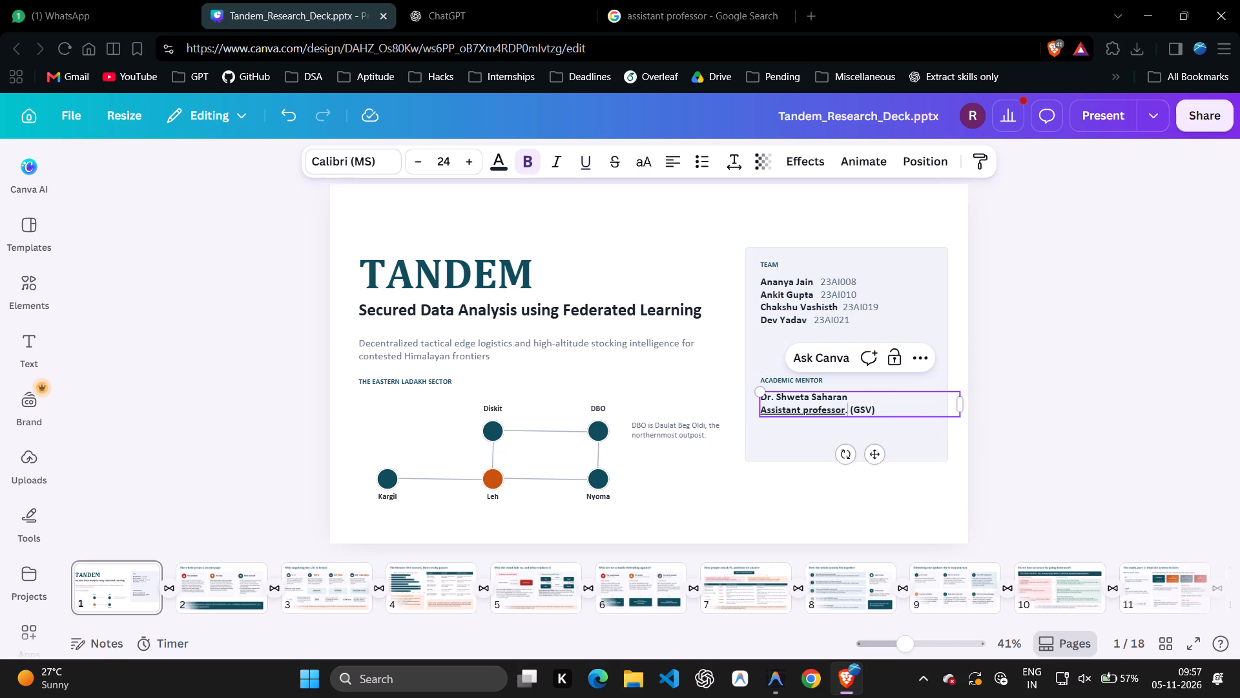
pyautogui.press('Right')
pyautogui.press('BackSpace')
pyautogui.press('BackSpace')
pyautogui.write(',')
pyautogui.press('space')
# Open the Wikipedia link attached to the "Assistant professor" text for editing.
pyautogui.click(843, 414)
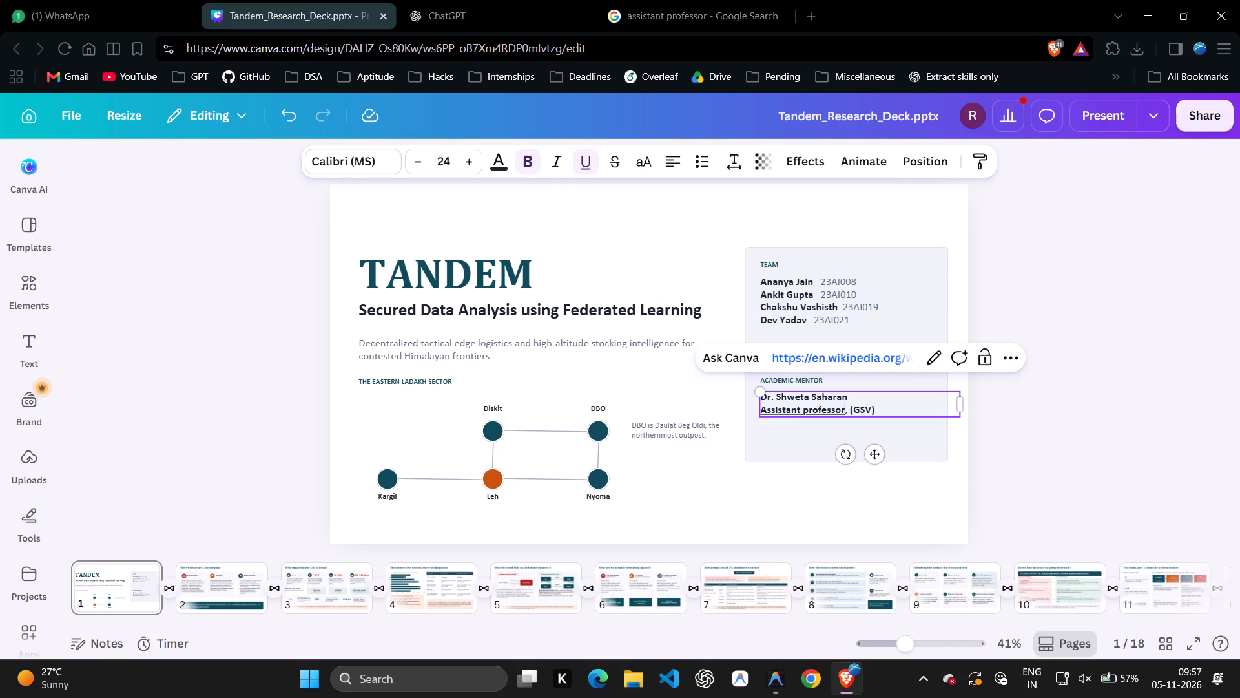
pyautogui.click(938, 357)
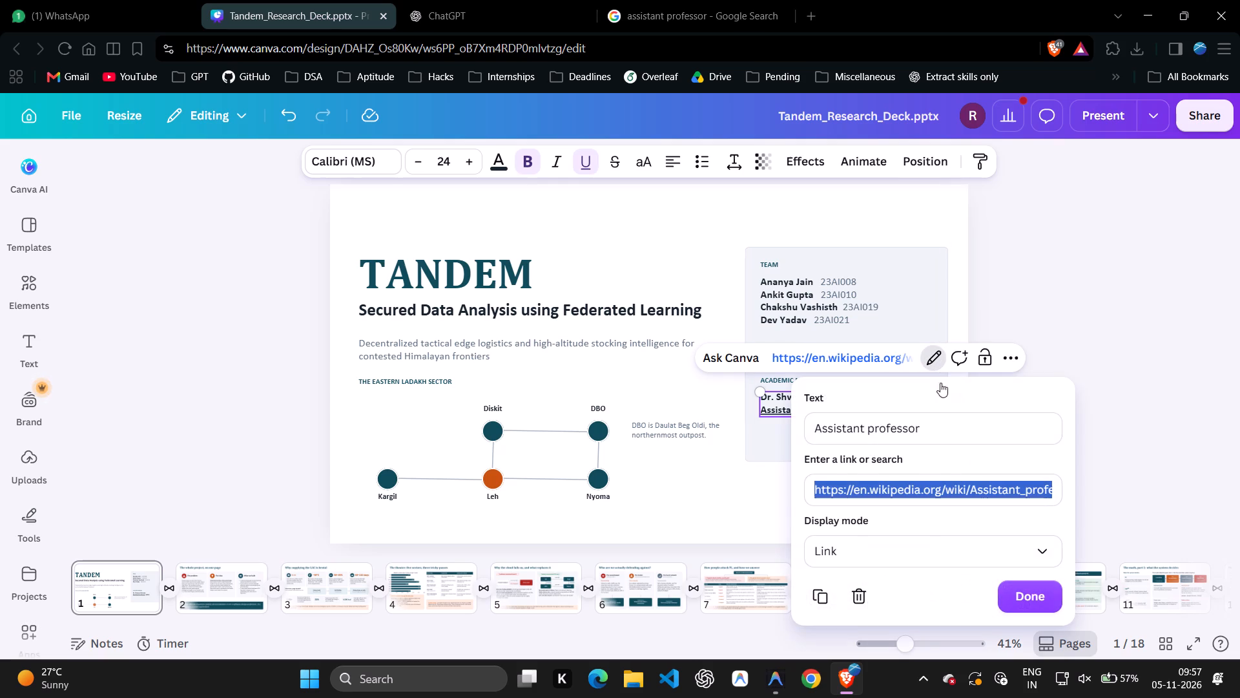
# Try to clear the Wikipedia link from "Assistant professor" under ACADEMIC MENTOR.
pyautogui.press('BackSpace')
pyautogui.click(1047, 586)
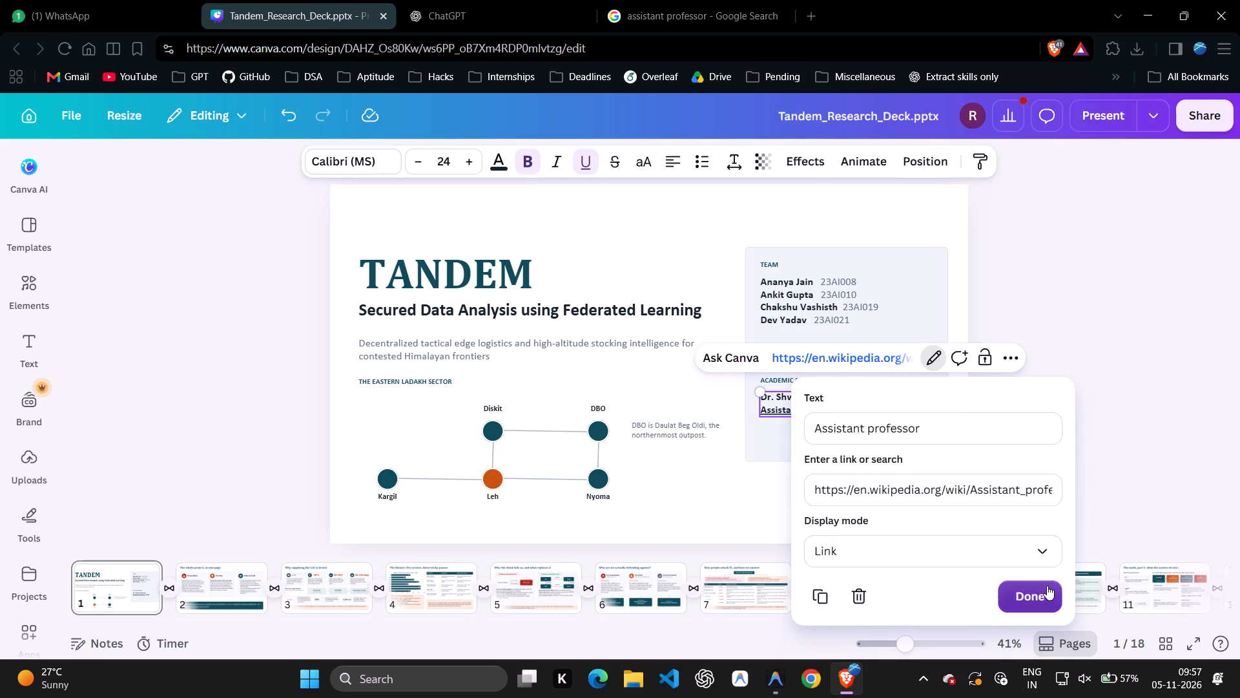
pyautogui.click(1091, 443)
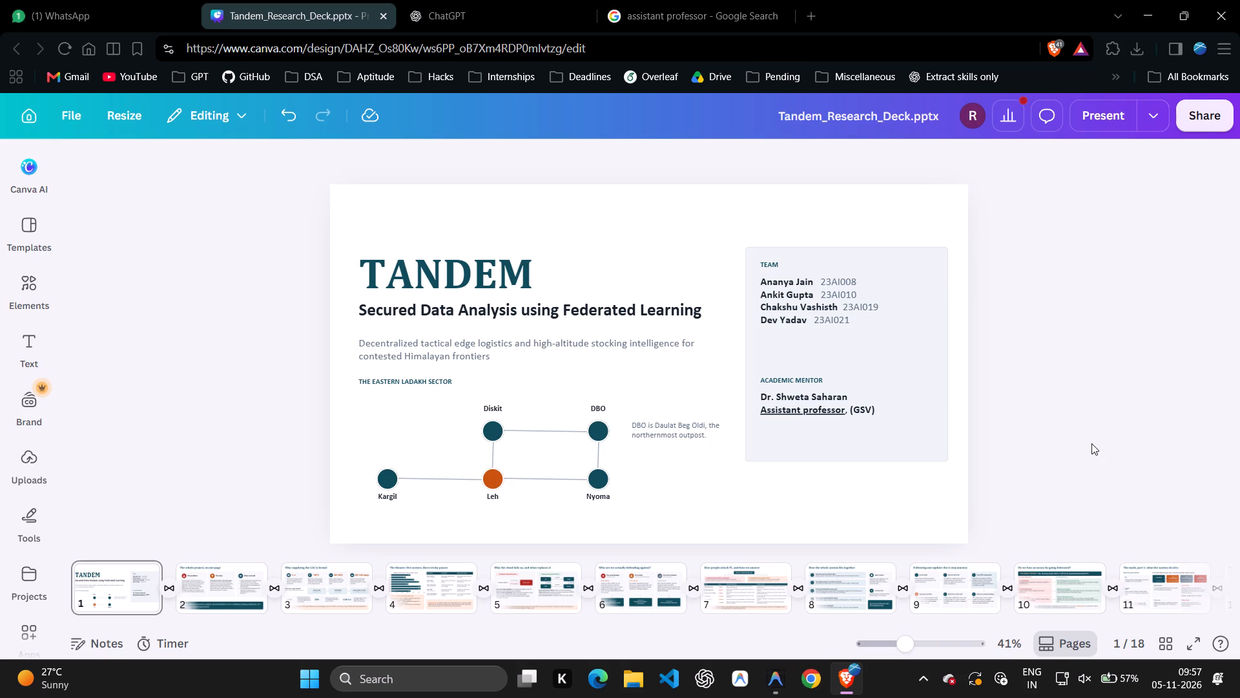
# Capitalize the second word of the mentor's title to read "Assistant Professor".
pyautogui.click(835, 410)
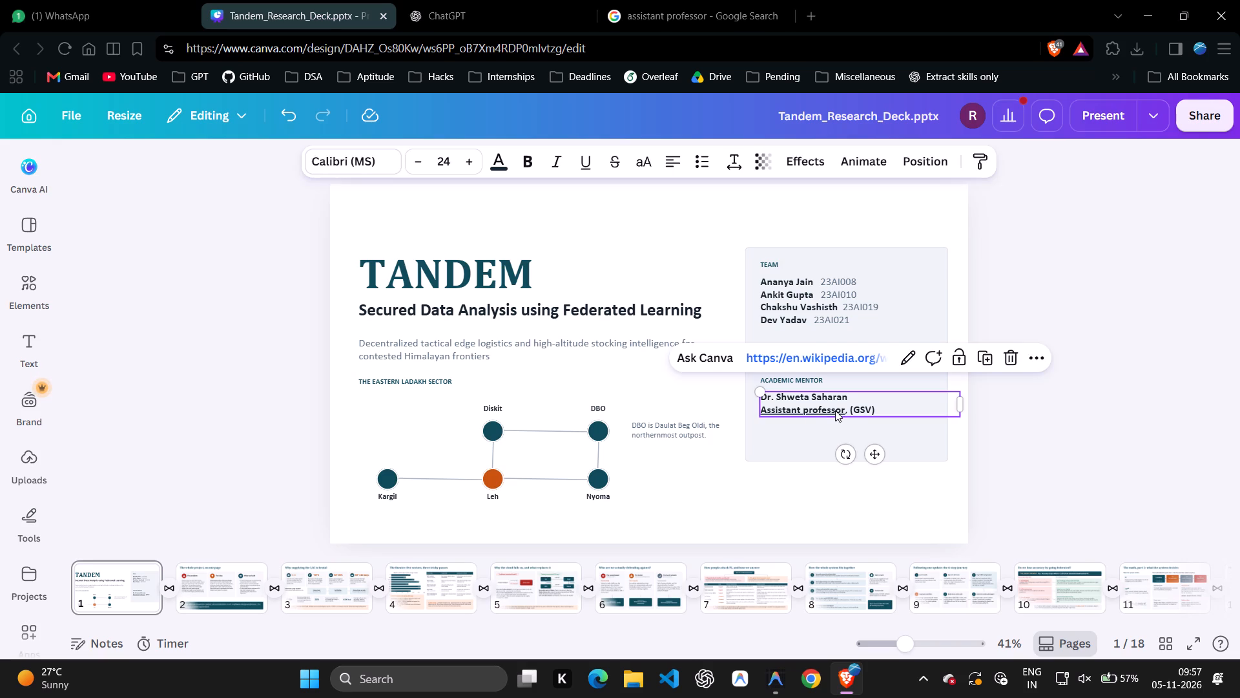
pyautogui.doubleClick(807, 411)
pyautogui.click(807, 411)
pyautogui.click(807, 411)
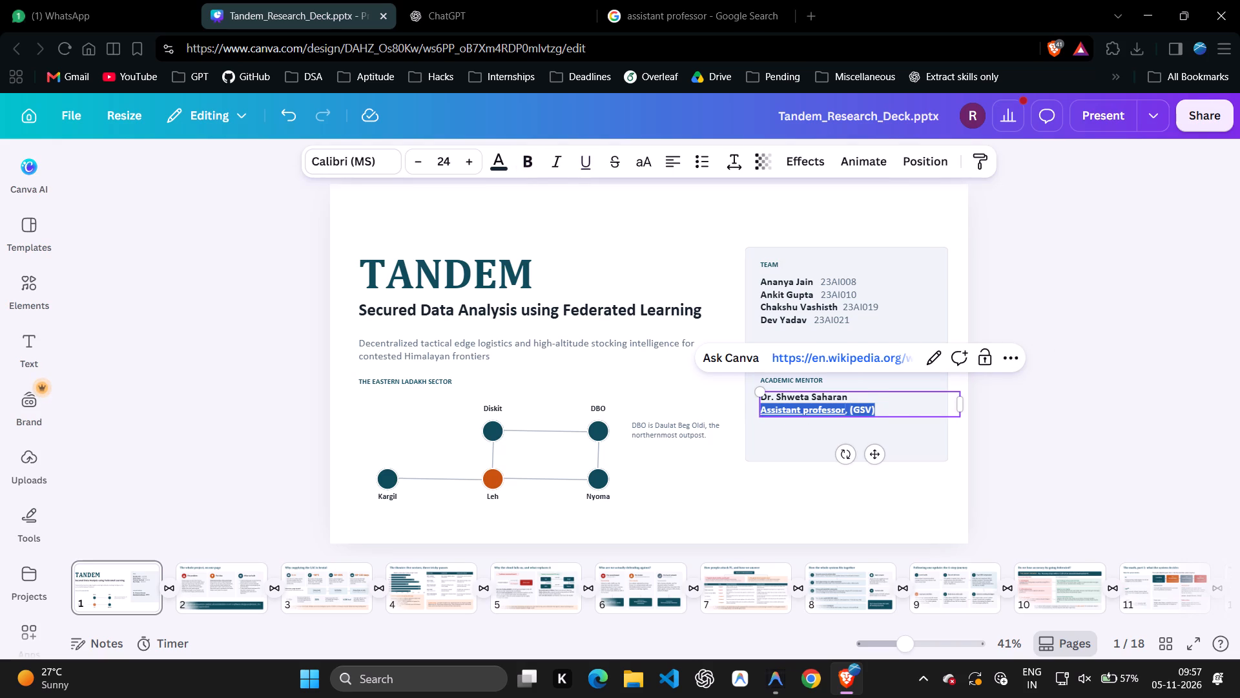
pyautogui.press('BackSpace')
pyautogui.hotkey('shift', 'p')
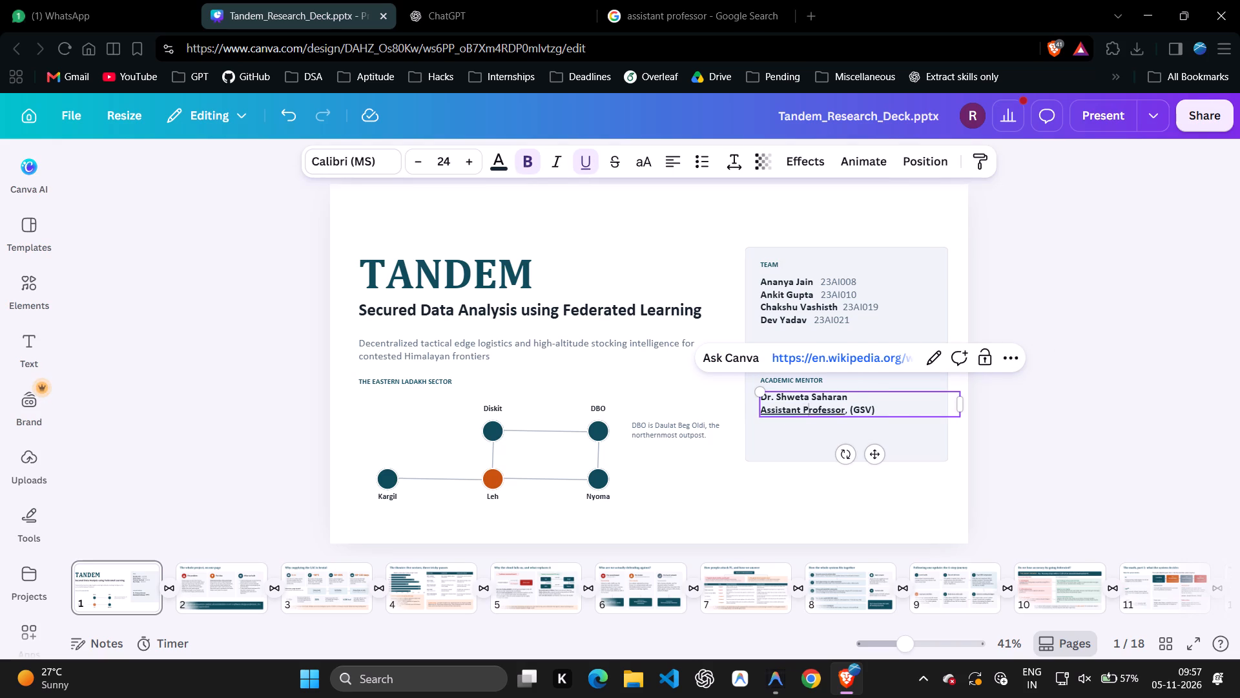
# Replace the punctuation between "Assistant Professor" and "(GSV)" with a comma and a space.
pyautogui.click(851, 412)
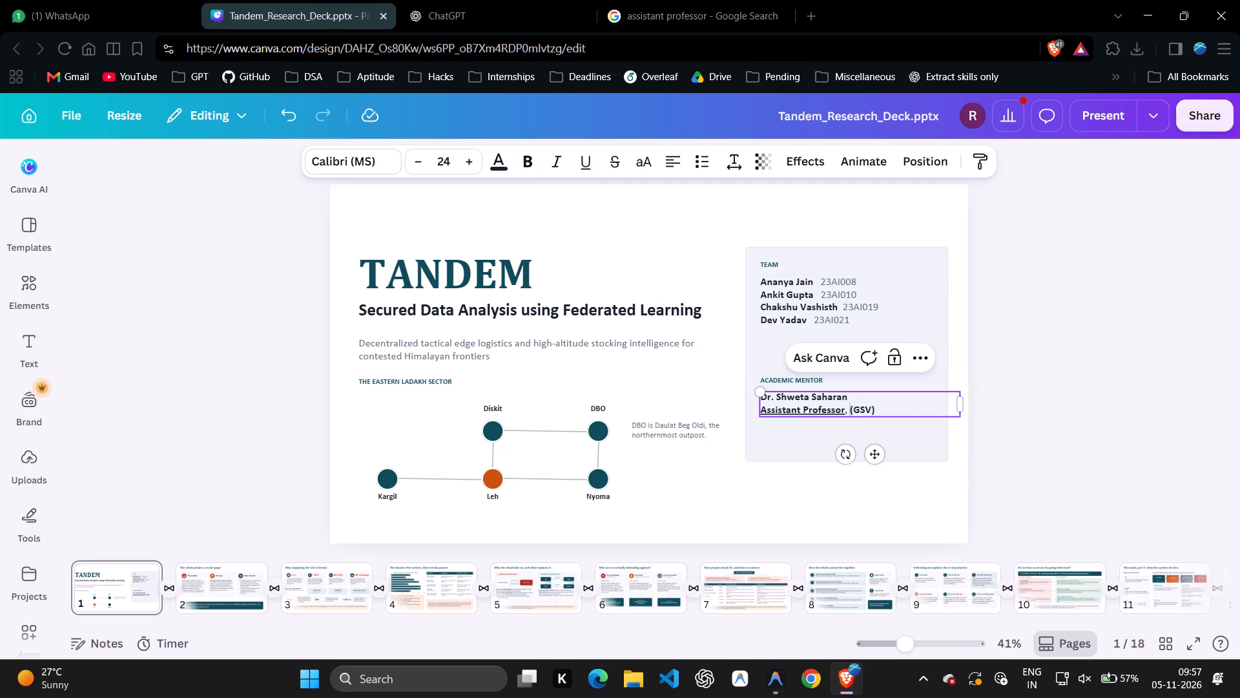
pyautogui.press('BackSpace')
pyautogui.press('BackSpace')
pyautogui.write(',')
pyautogui.press('space')
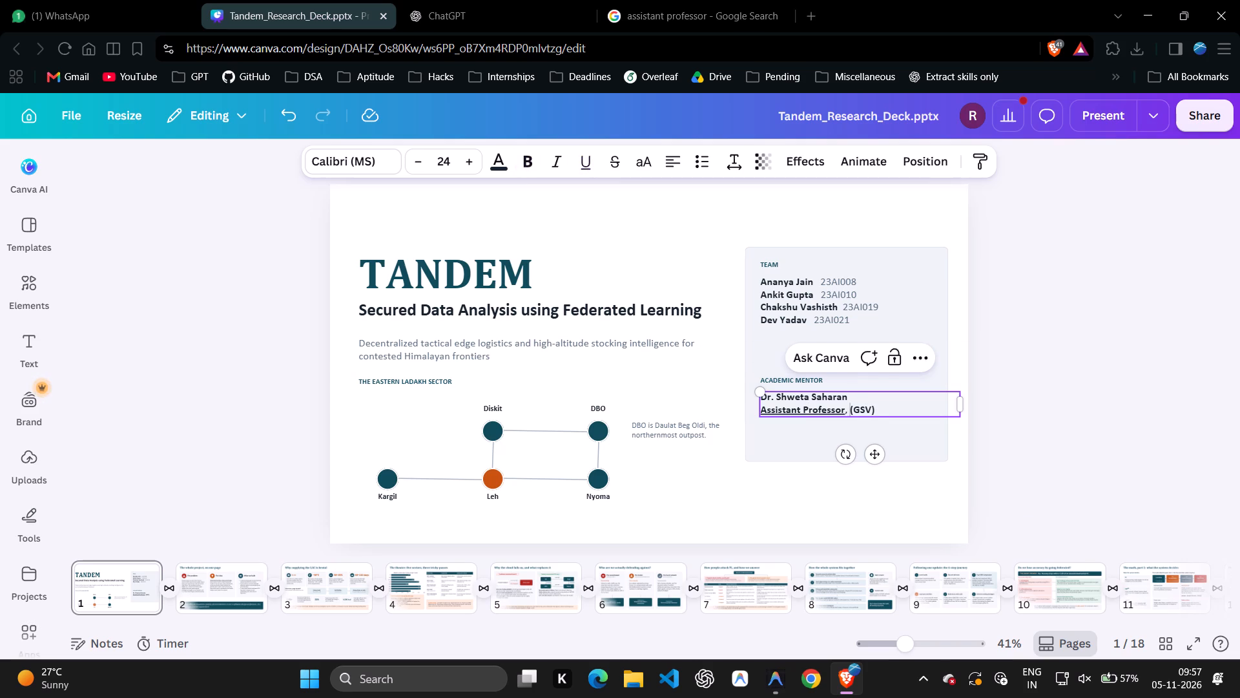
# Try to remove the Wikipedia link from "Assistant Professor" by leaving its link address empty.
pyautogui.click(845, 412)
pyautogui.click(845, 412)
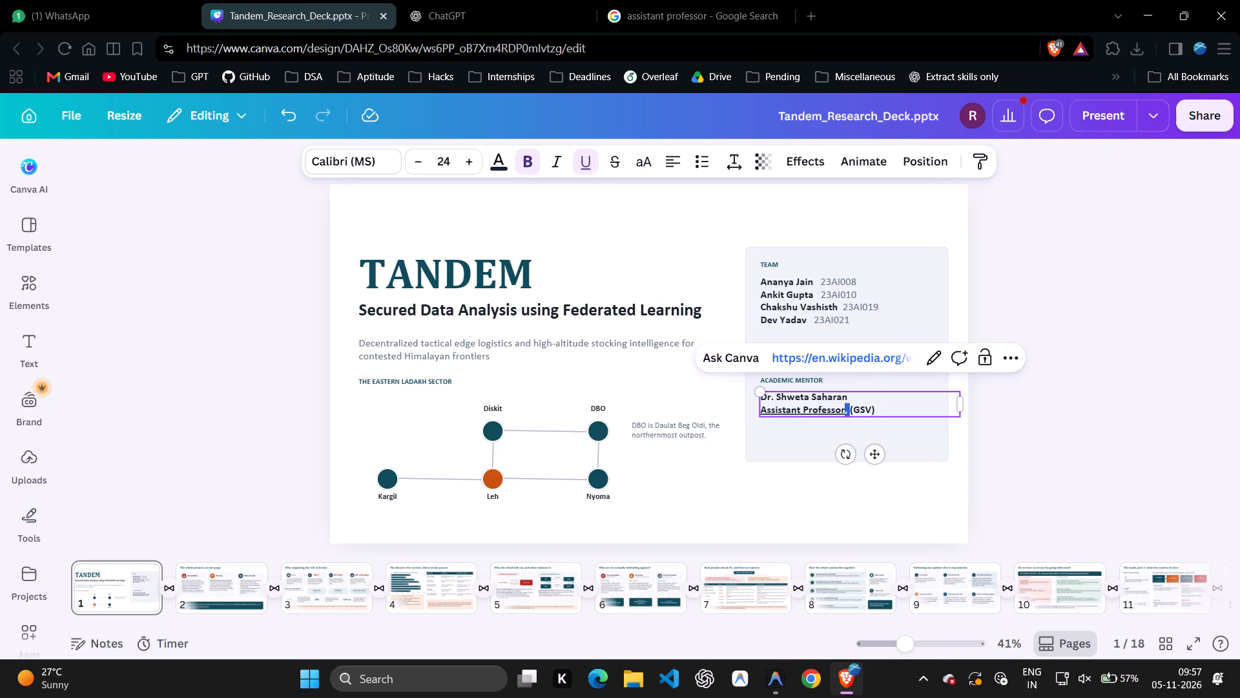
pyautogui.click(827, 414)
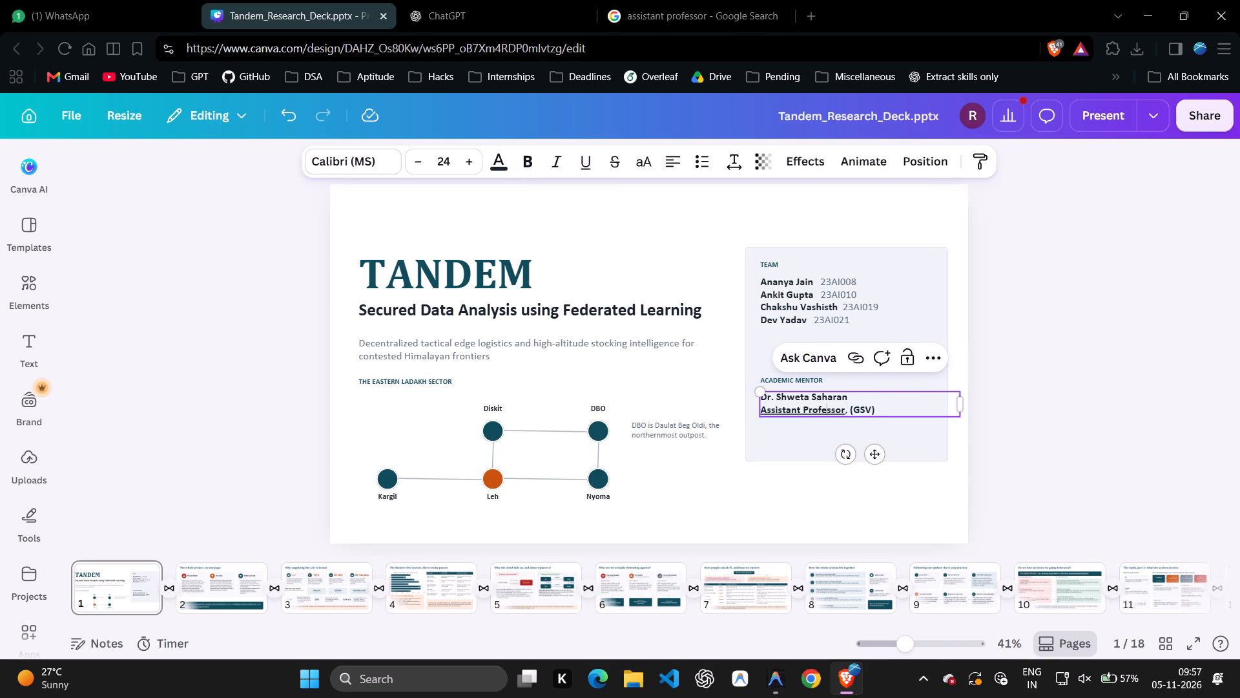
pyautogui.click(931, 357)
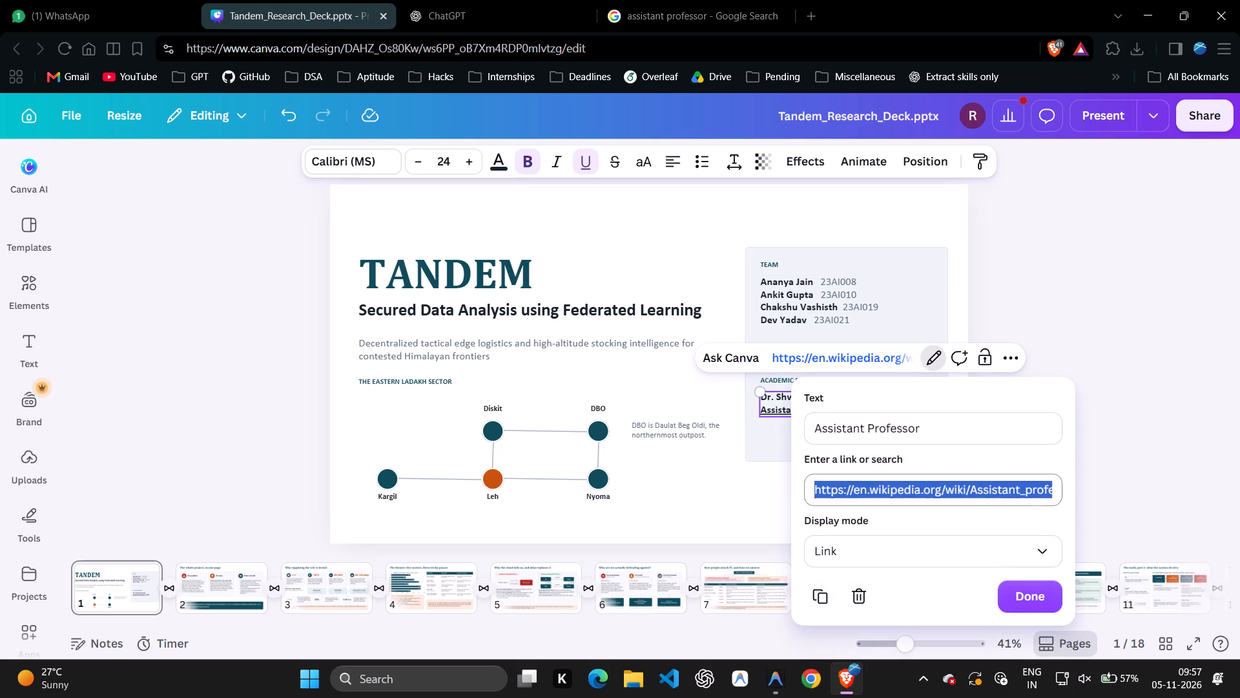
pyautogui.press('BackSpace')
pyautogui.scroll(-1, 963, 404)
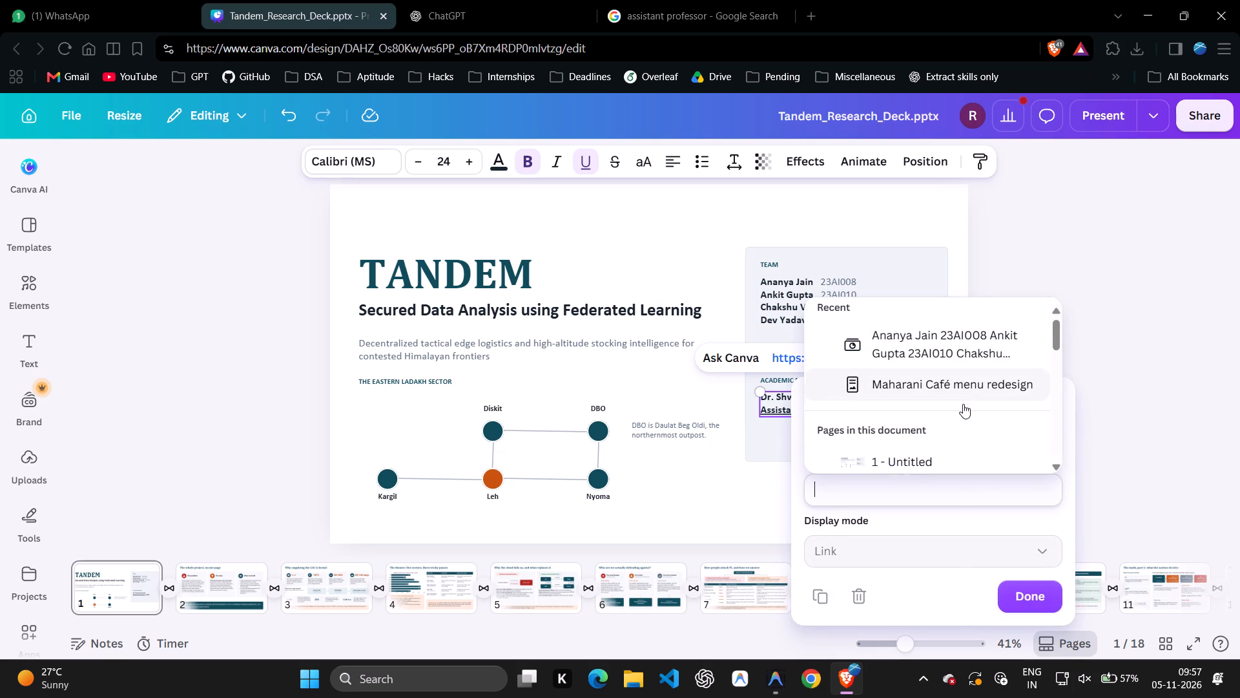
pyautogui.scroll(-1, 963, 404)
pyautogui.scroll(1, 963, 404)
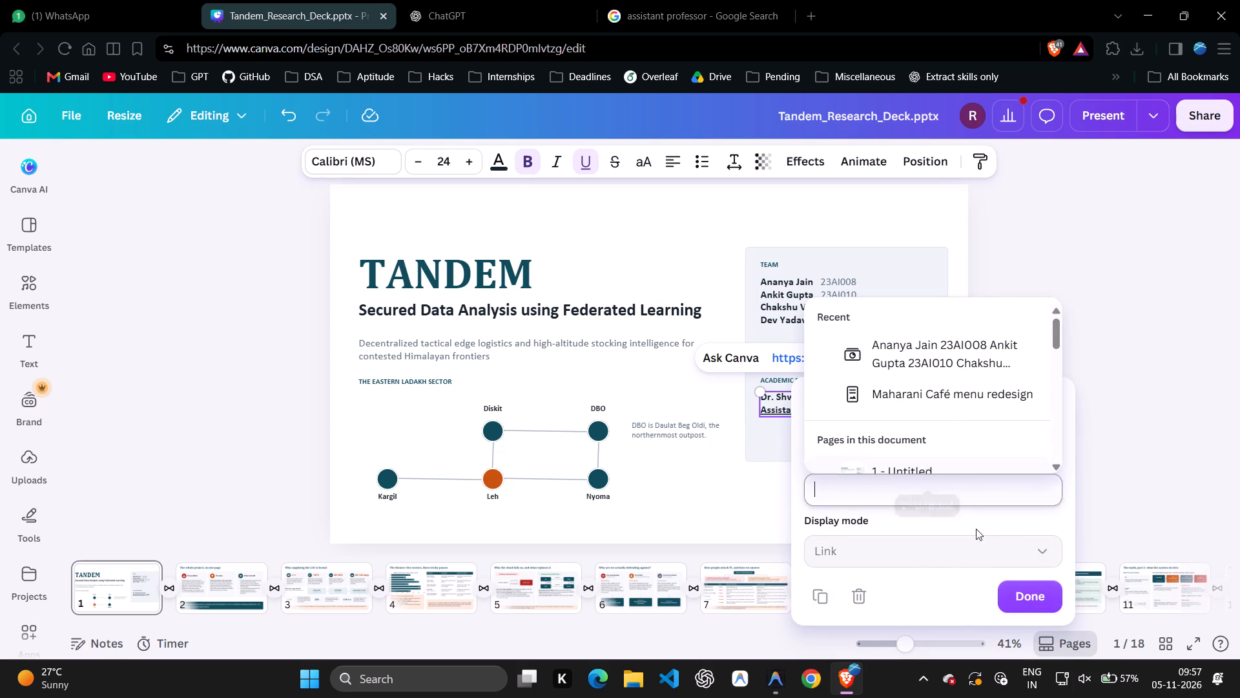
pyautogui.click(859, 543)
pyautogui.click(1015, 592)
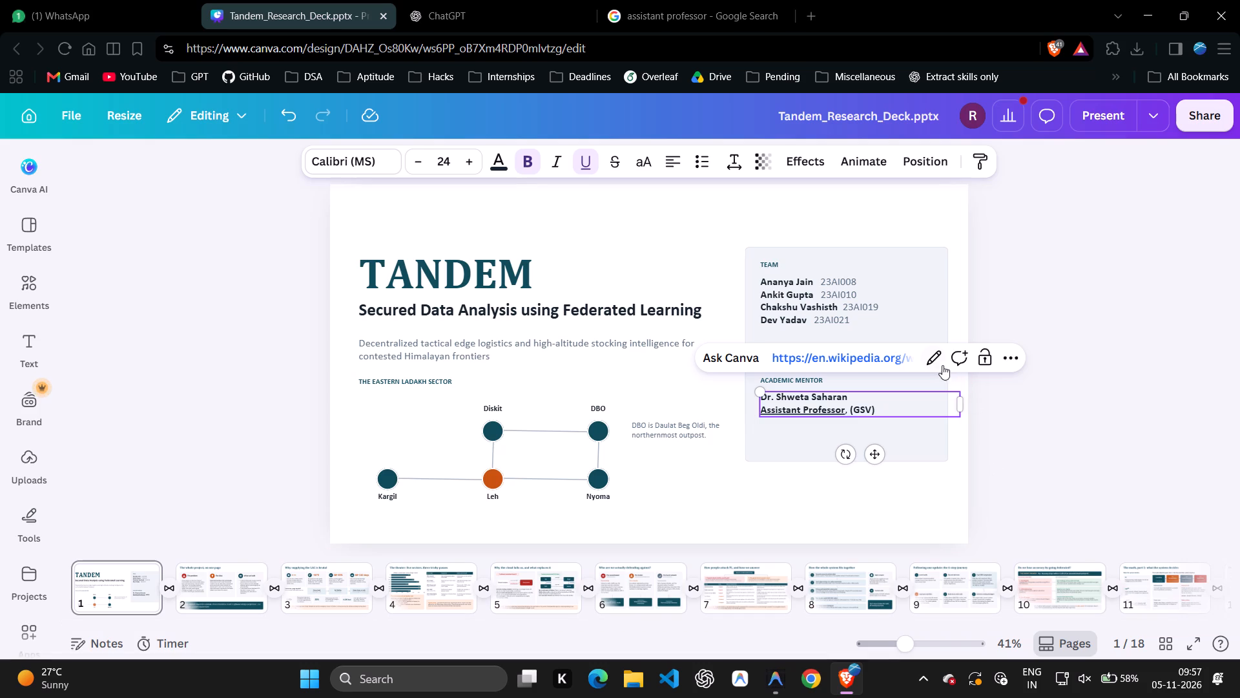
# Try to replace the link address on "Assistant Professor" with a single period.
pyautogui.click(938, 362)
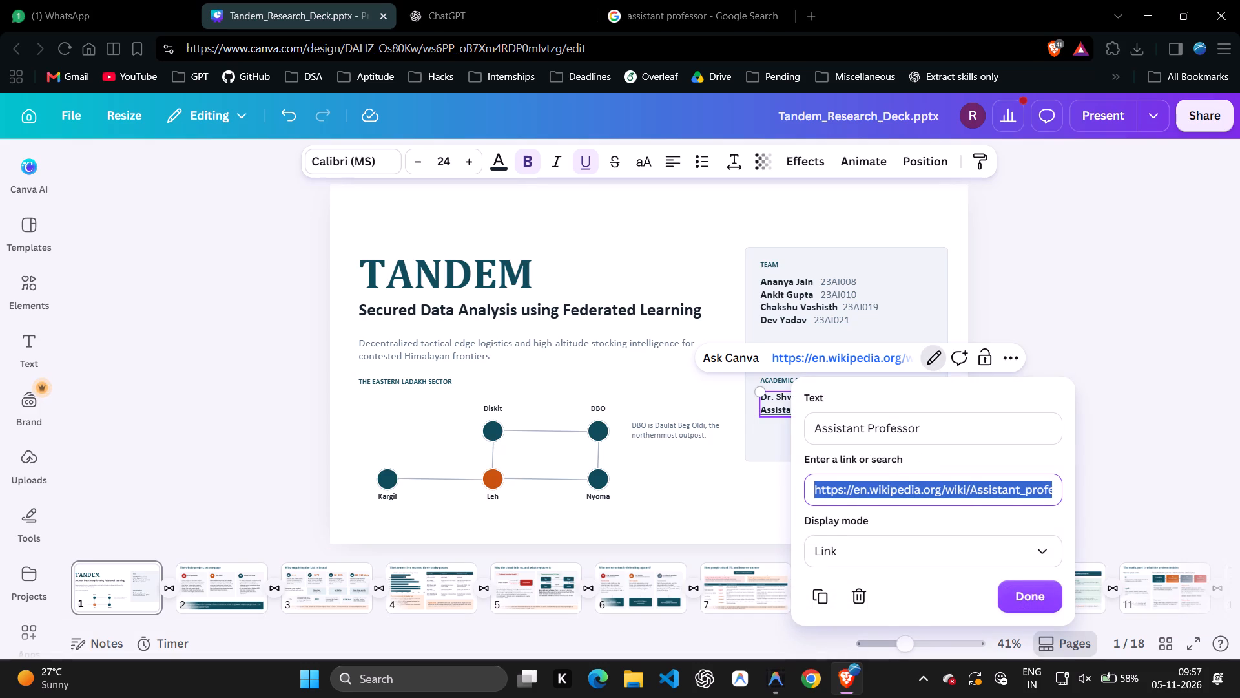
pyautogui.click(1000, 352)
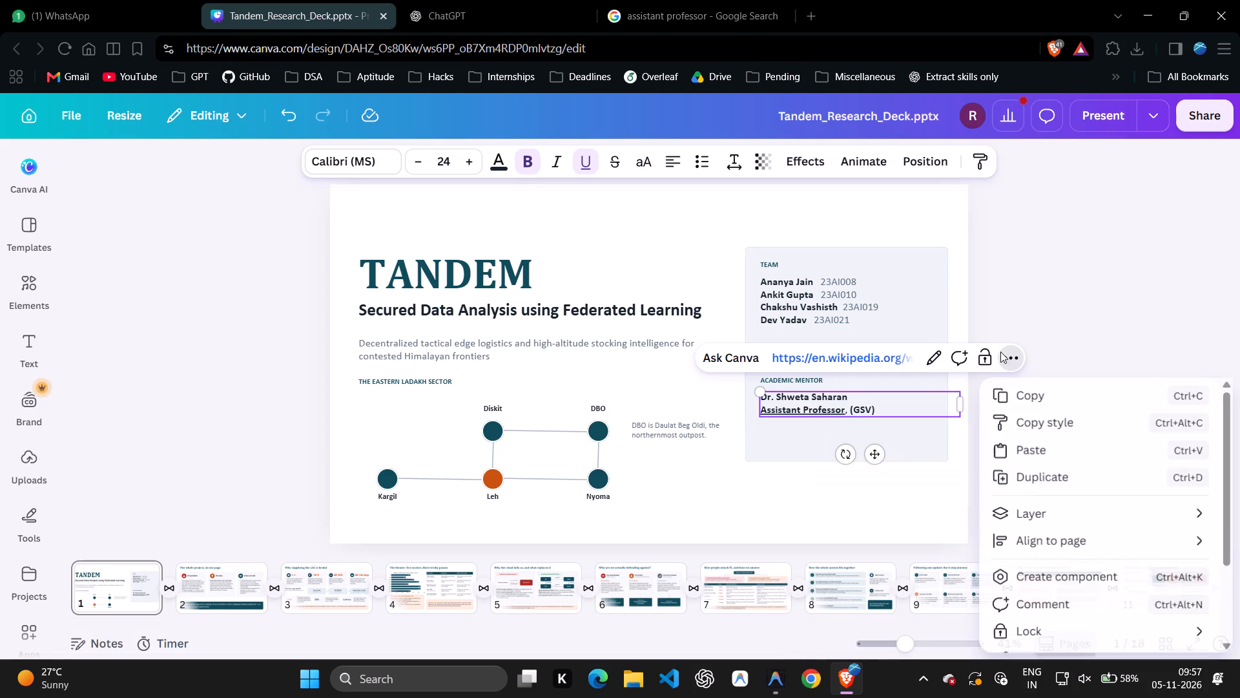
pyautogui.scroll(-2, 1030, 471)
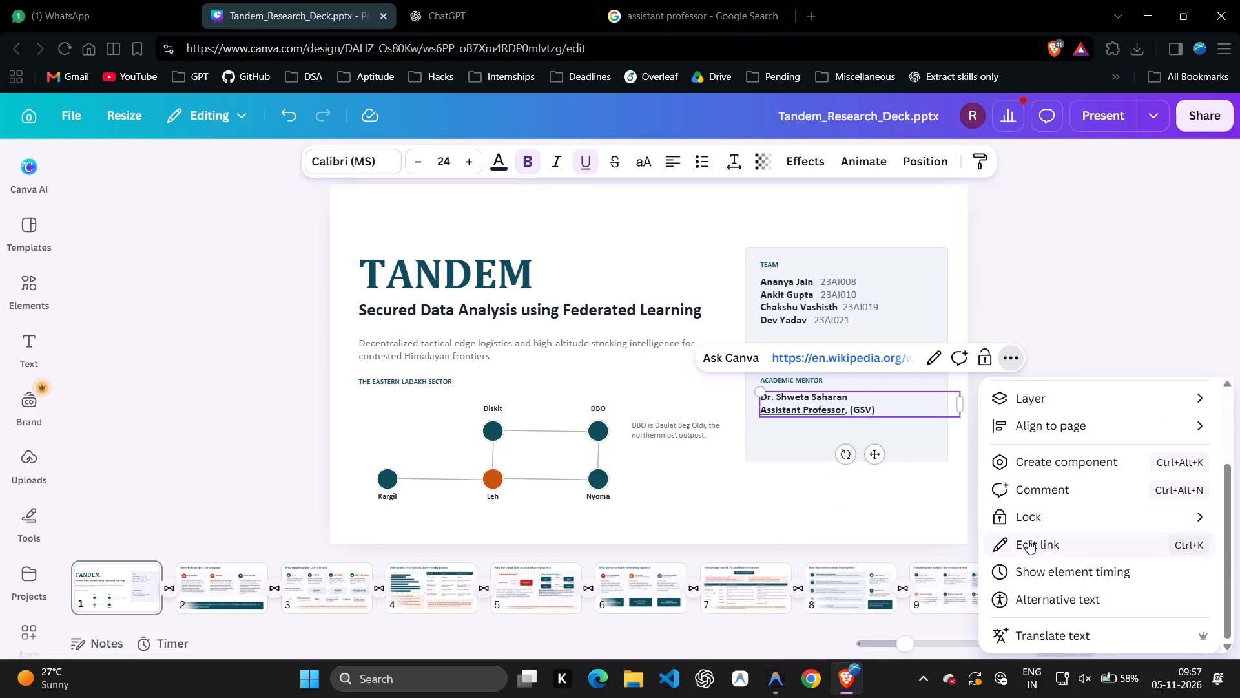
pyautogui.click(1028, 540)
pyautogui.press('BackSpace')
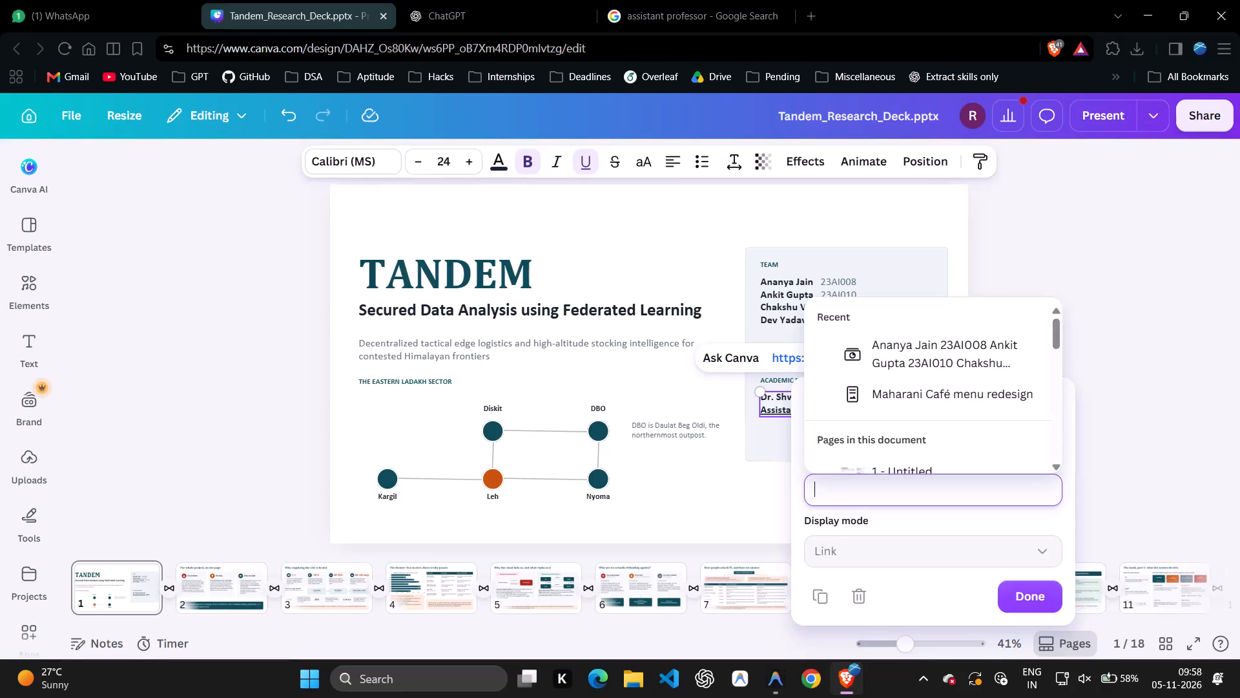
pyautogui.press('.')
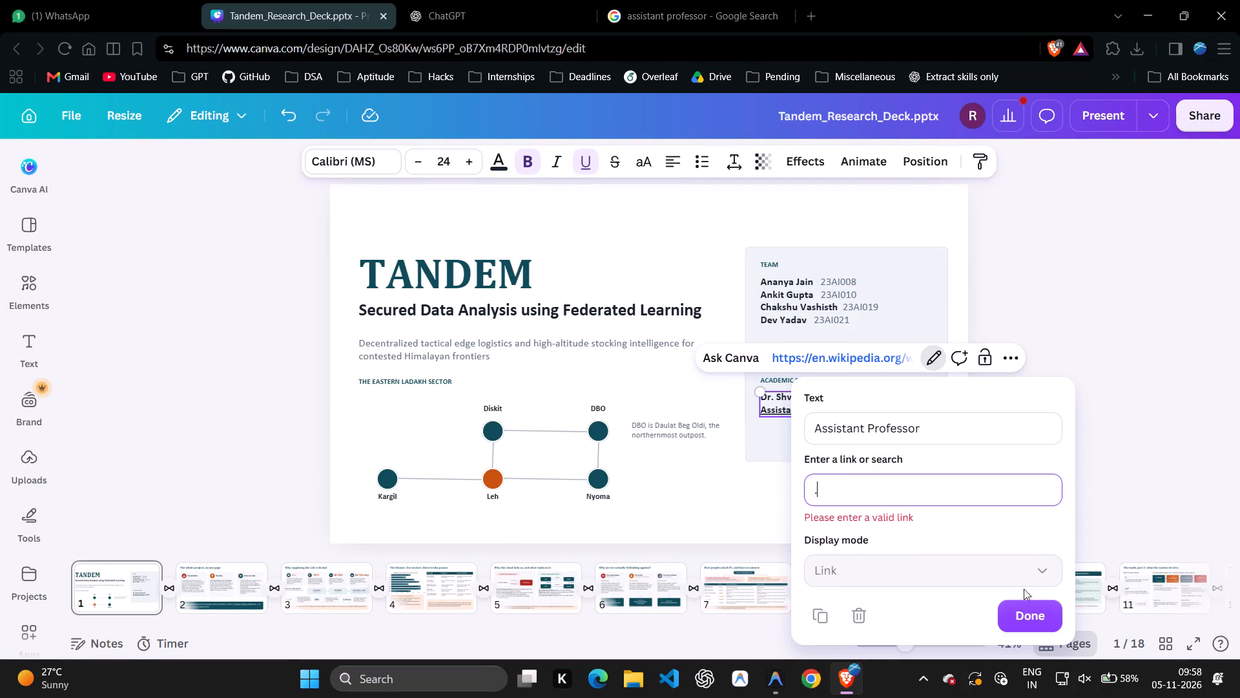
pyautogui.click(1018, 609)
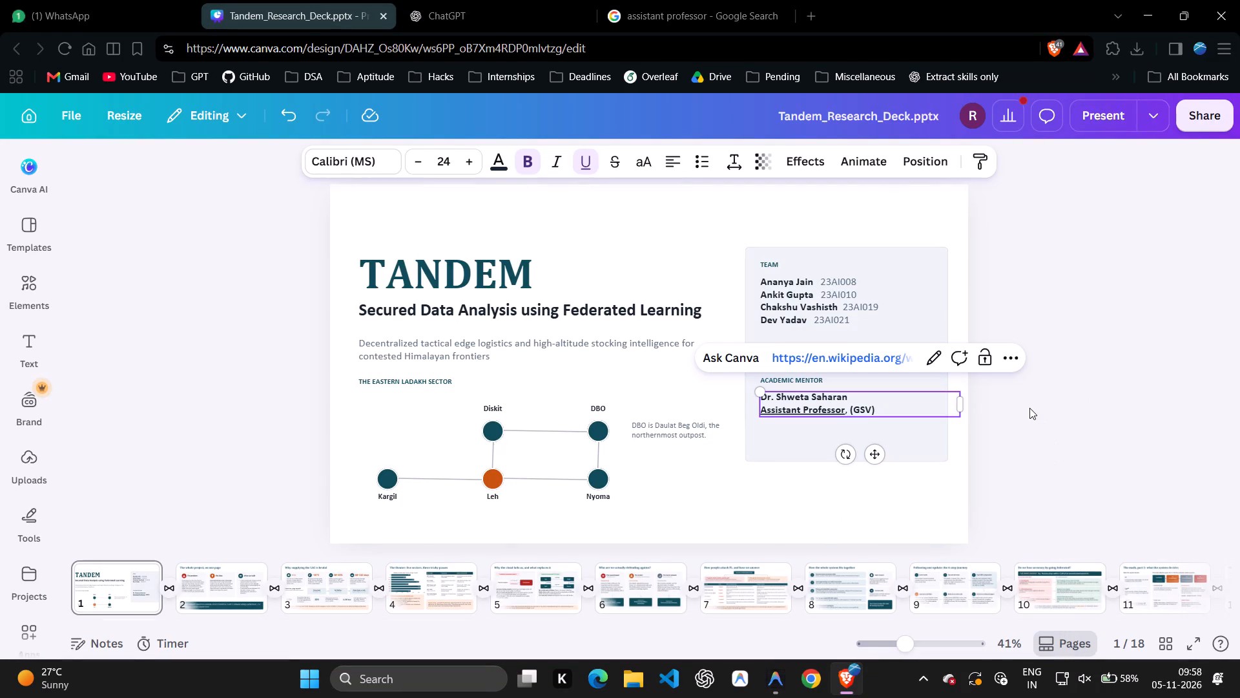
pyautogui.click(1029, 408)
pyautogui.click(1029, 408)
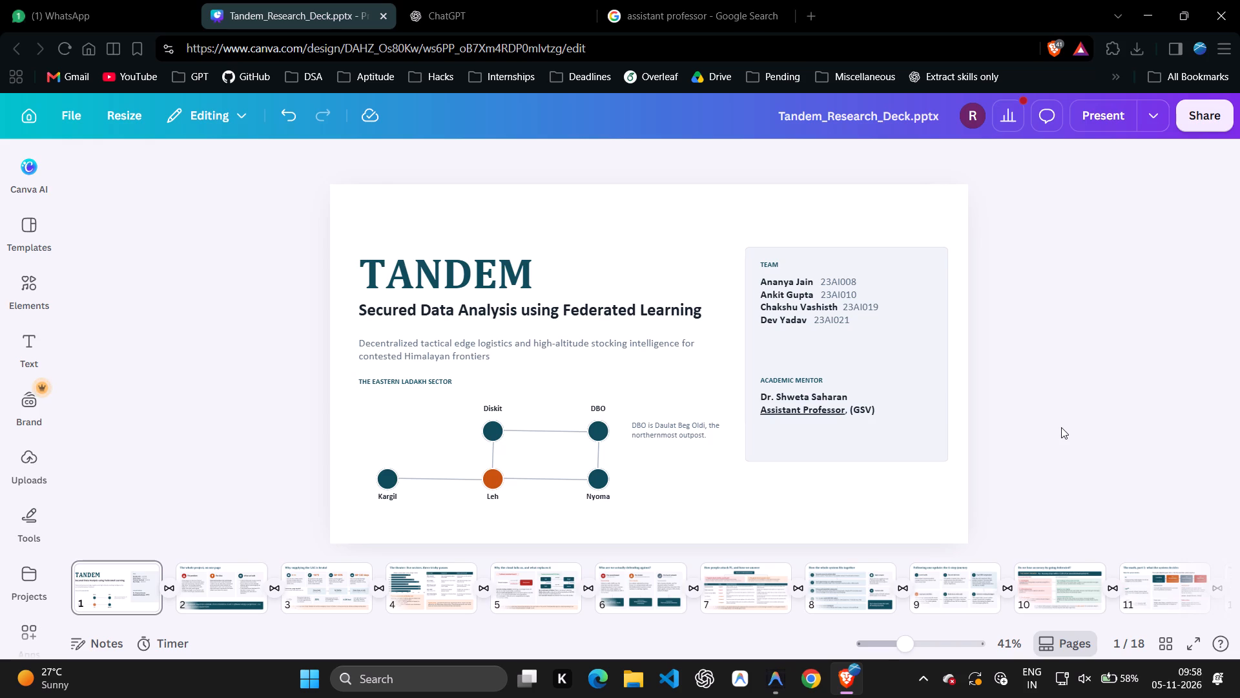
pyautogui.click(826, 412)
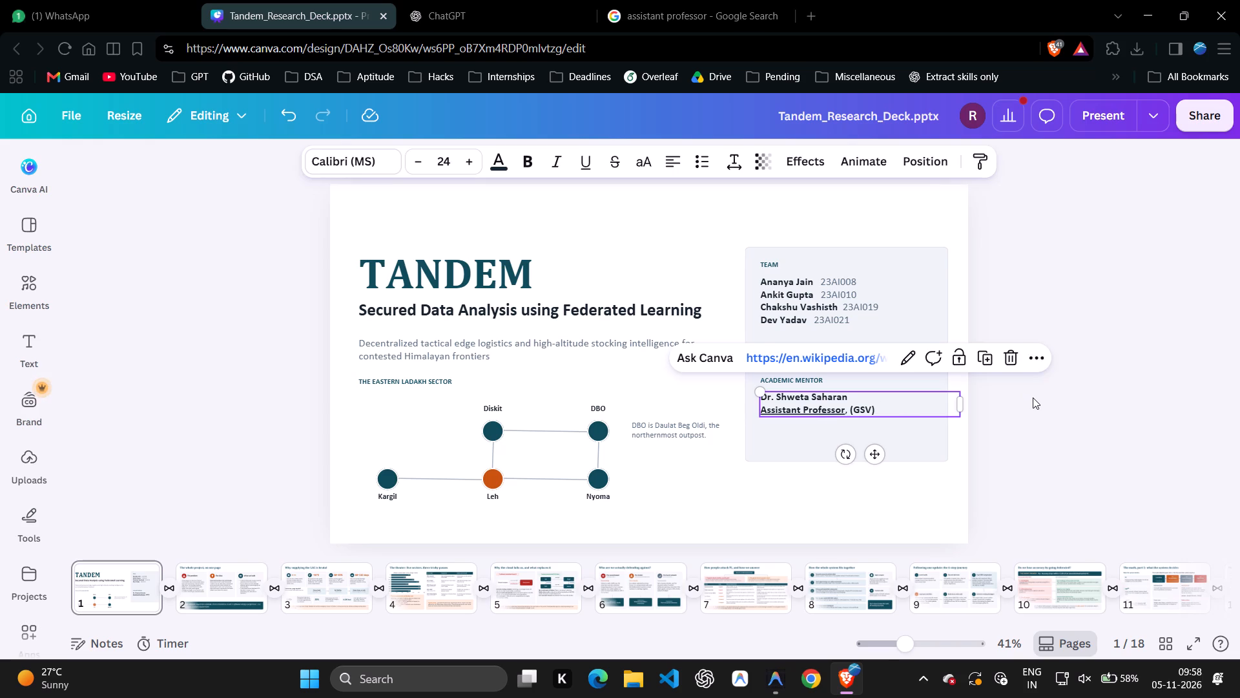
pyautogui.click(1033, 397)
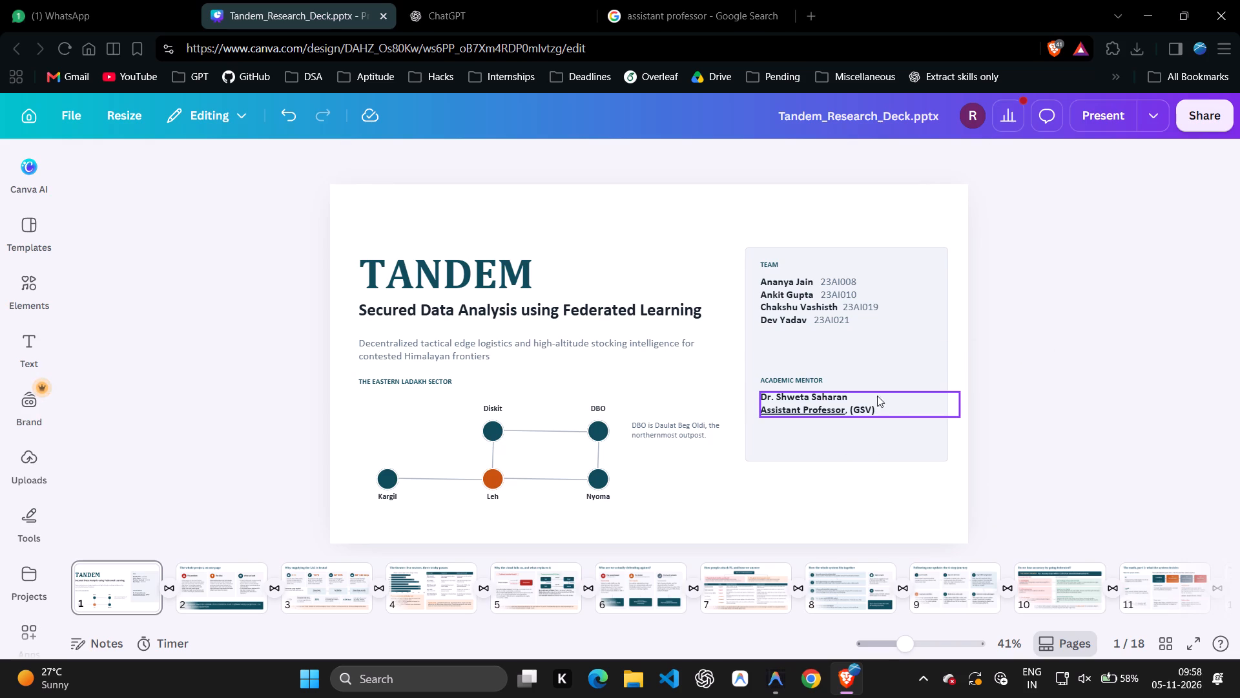
# Delete the linked "Assistant Professor" text before "(GSV)" and retype it as plain, unlinked "Assistant Professor".
pyautogui.click(840, 412)
pyautogui.click(840, 412)
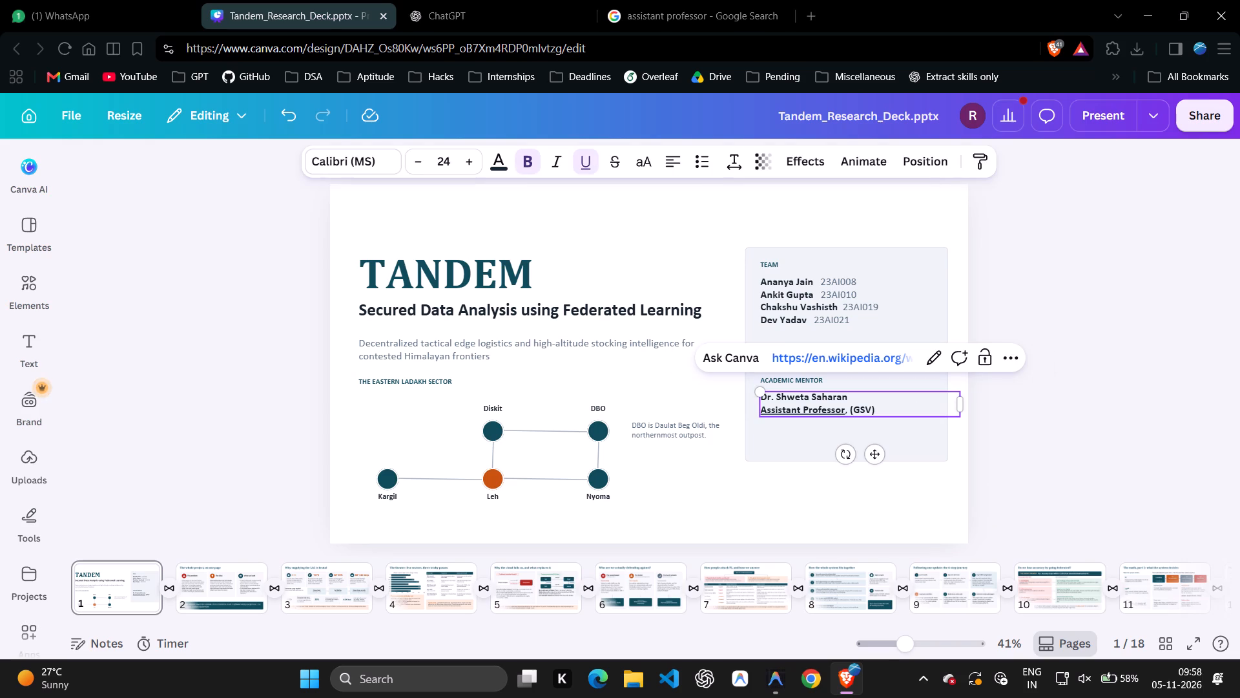
pyautogui.press('Right')
pyautogui.press('BackSpace')
pyautogui.press('BackSpace')
pyautogui.press('BackSpace')
pyautogui.press('BackSpace')
pyautogui.press('BackSpace')
pyautogui.press('BackSpace')
pyautogui.press('BackSpace')
pyautogui.press('BackSpace')
pyautogui.press('BackSpace')
pyautogui.press('BackSpace')
pyautogui.press('BackSpace')
pyautogui.press('BackSpace')
pyautogui.press('BackSpace')
pyautogui.press('BackSpace')
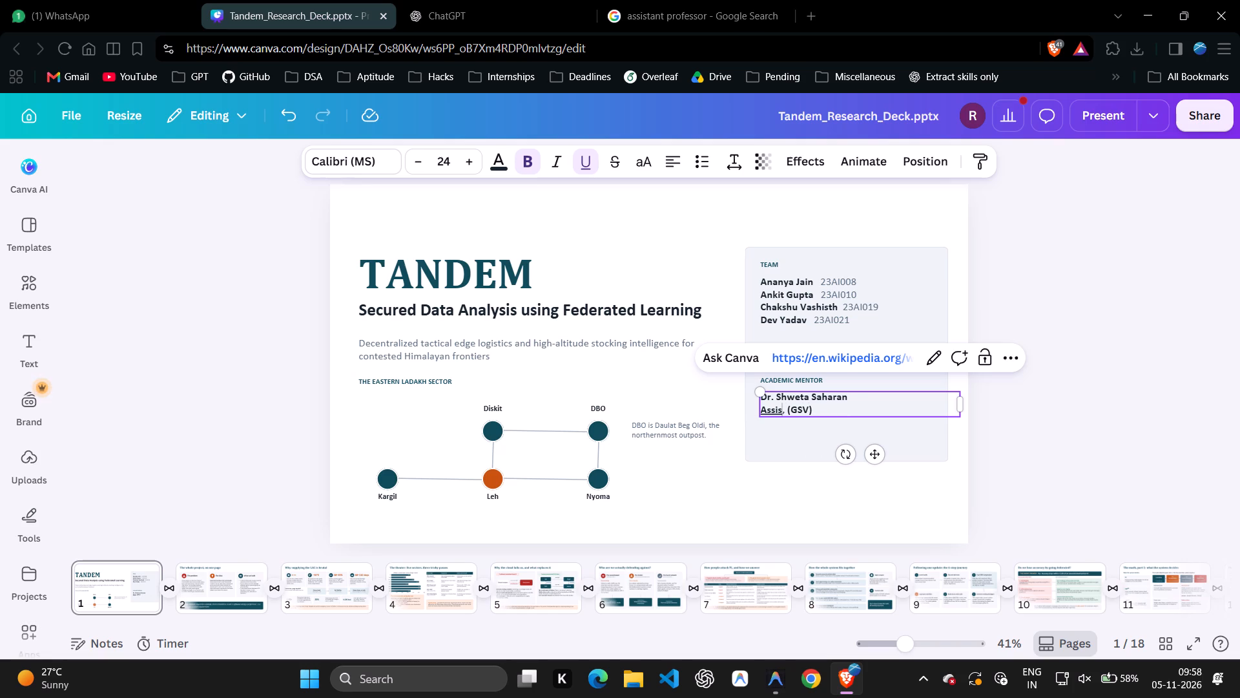
pyautogui.write('ta')
pyautogui.press('BackSpace')
pyautogui.press('BackSpace')
pyautogui.press('BackSpace')
pyautogui.press('BackSpace')
pyautogui.press('BackSpace')
pyautogui.press('BackSpace')
pyautogui.press('BackSpace')
pyautogui.write('AS')
pyautogui.press('BackSpace')
pyautogui.write('ss')
pyautogui.write('istant Professor')
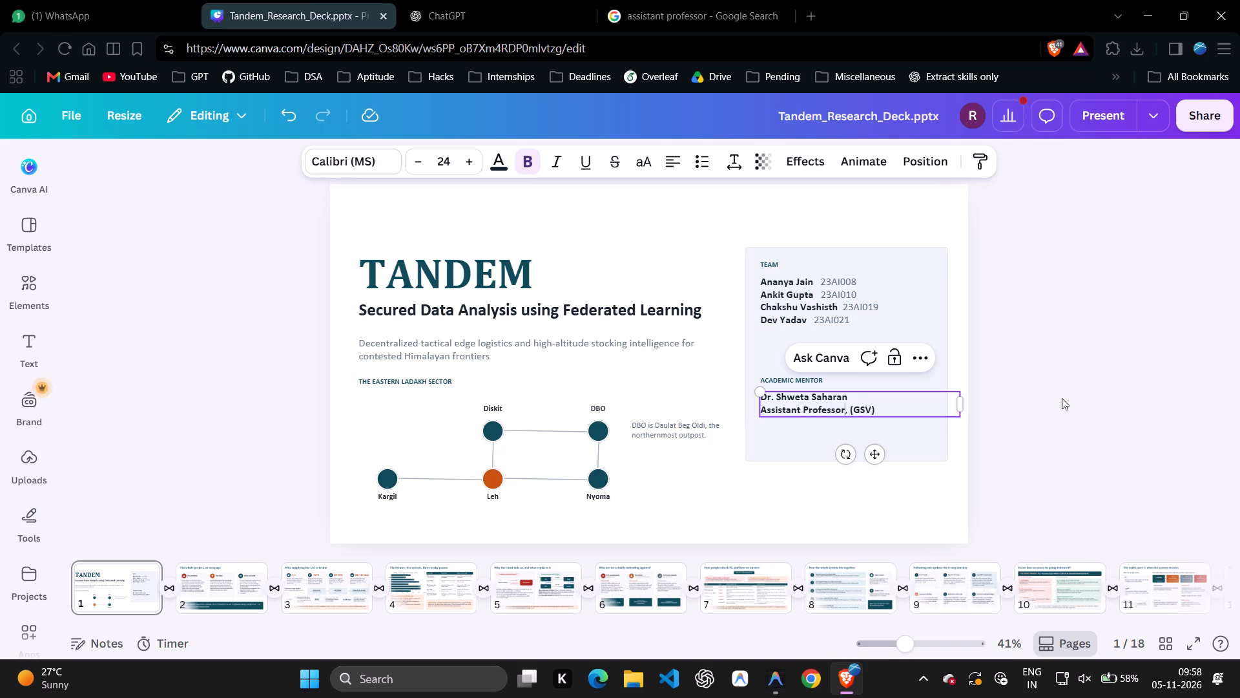
pyautogui.click(1062, 399)
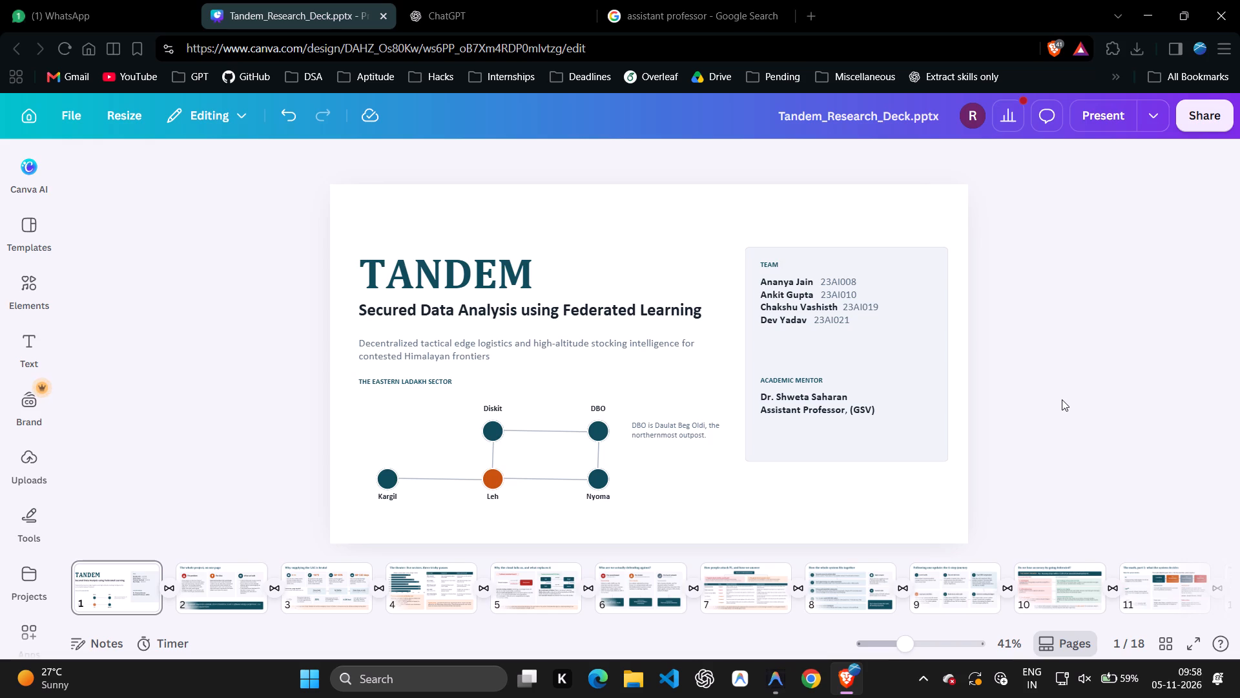
# Review slides 2 through 18 of the deck, and return to the 12-paper comparison on slide 15.
pyautogui.press('Right')
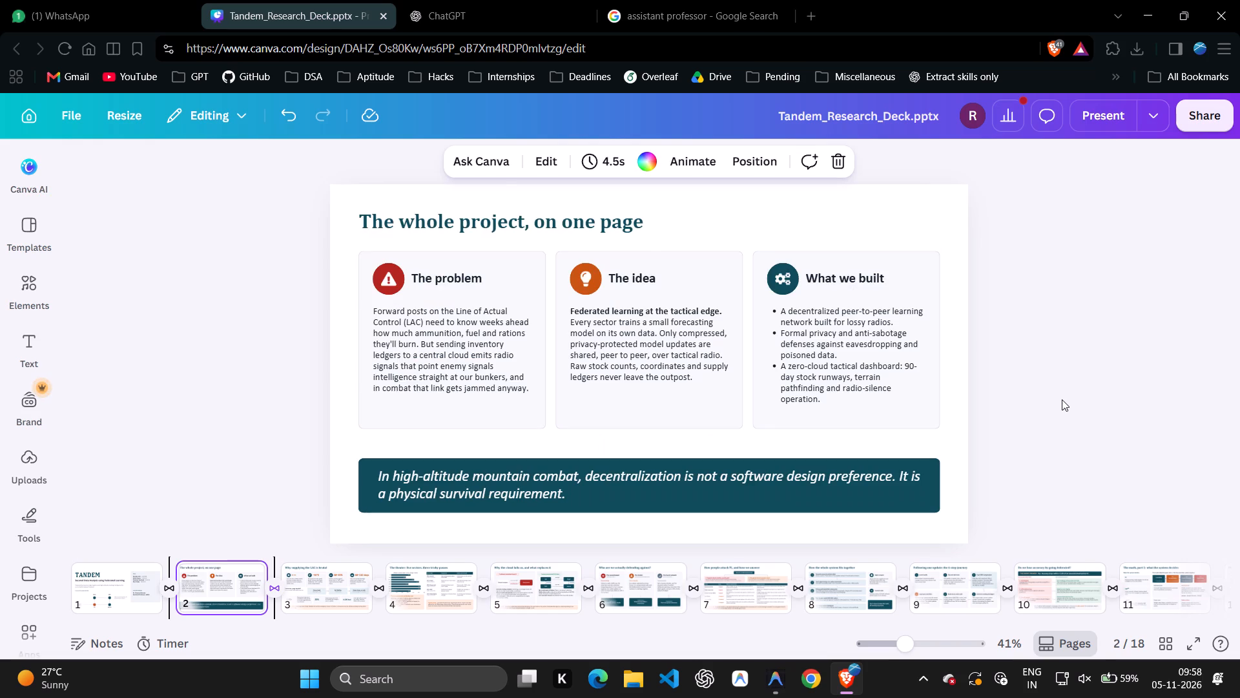
pyautogui.press('Right')
pyautogui.press('Right')
pyautogui.press('Left')
pyautogui.press('Right')
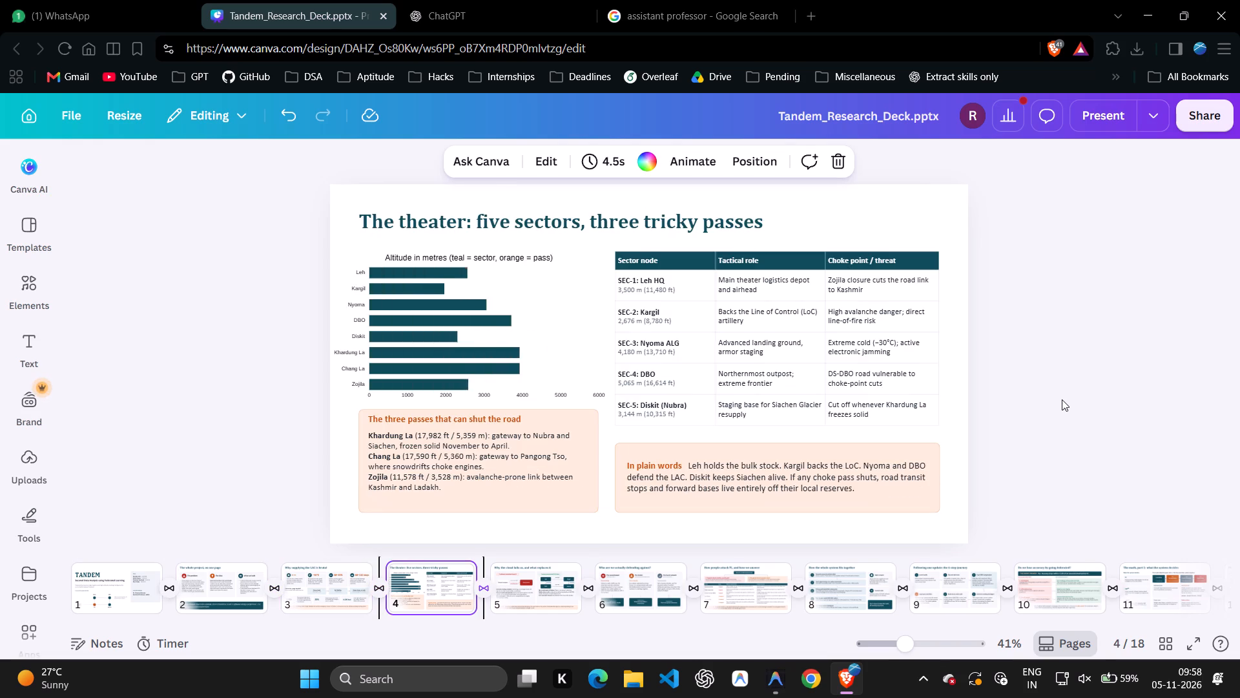
pyautogui.press('Right')
pyautogui.press('Right')
pyautogui.press('Right')
pyautogui.press('Right')
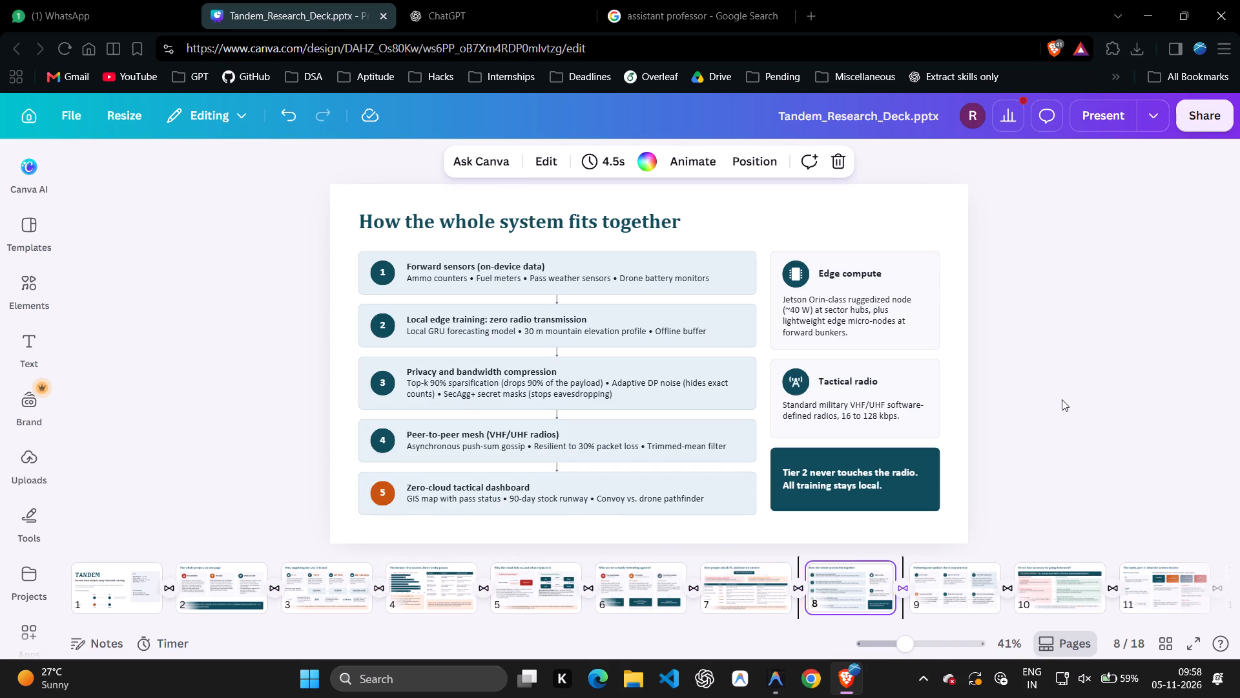
pyautogui.press('Right')
pyautogui.press('Right')
pyautogui.press('Right')
pyautogui.press('Right')
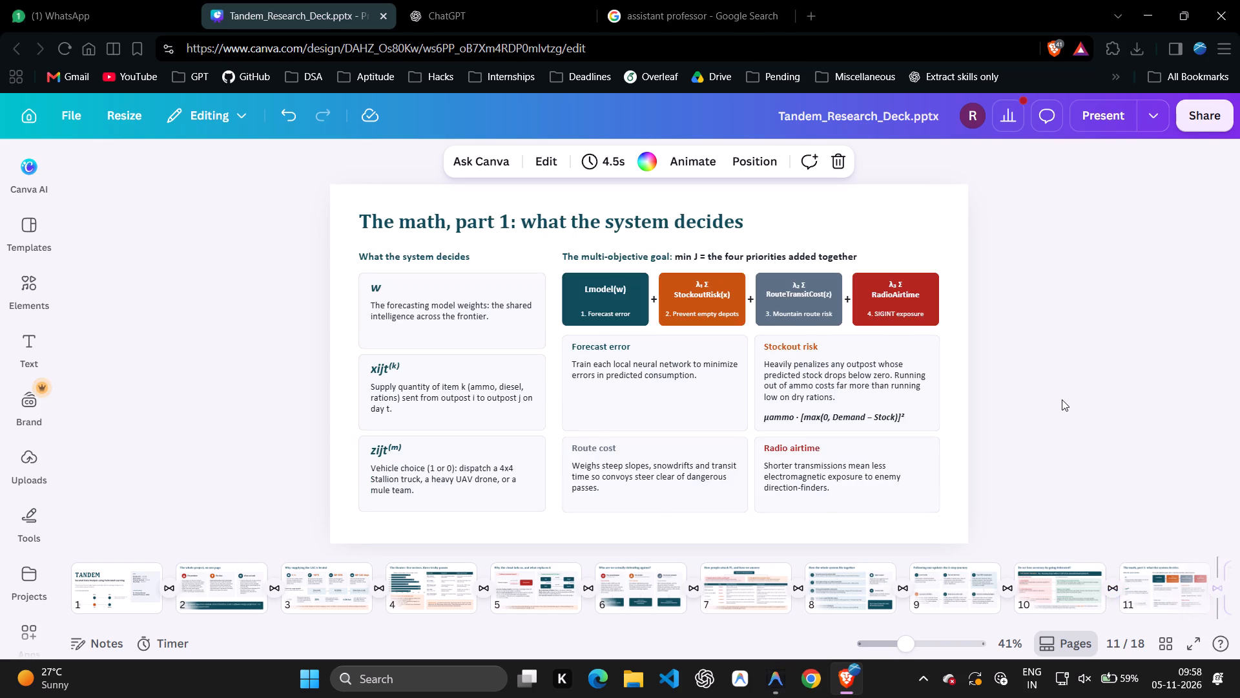
pyautogui.press('Right')
pyautogui.press('Right')
pyautogui.press('Right')
pyautogui.press('Right')
pyautogui.press('Right')
pyautogui.press('Right')
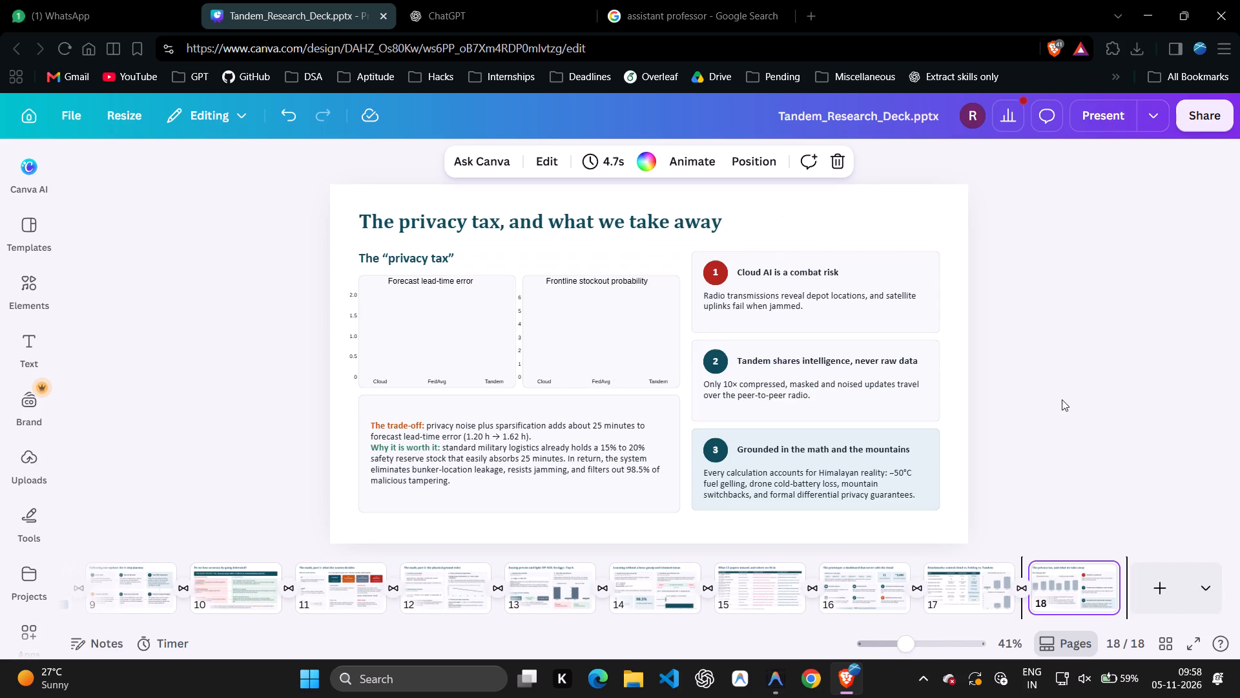
pyautogui.press('Right')
pyautogui.press('Left')
pyautogui.press('Left')
pyautogui.press('Left')
pyautogui.press('Left')
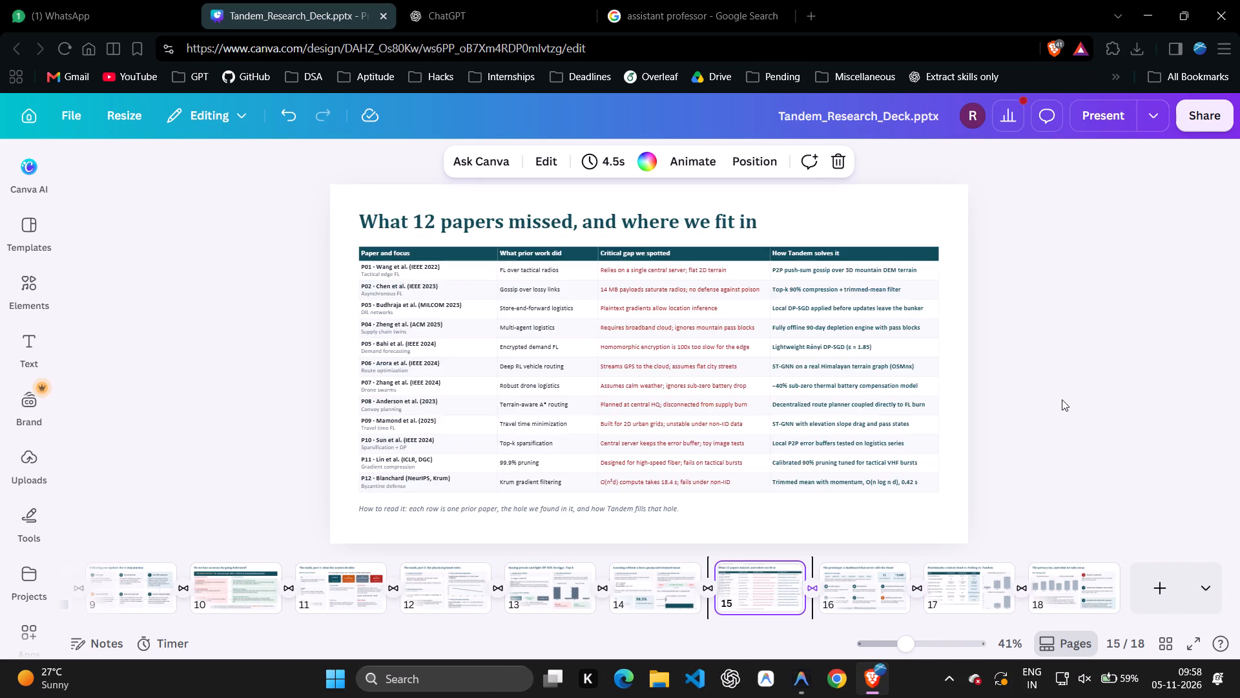
pyautogui.press('Left')
pyautogui.press('Right')
pyautogui.press('Right')
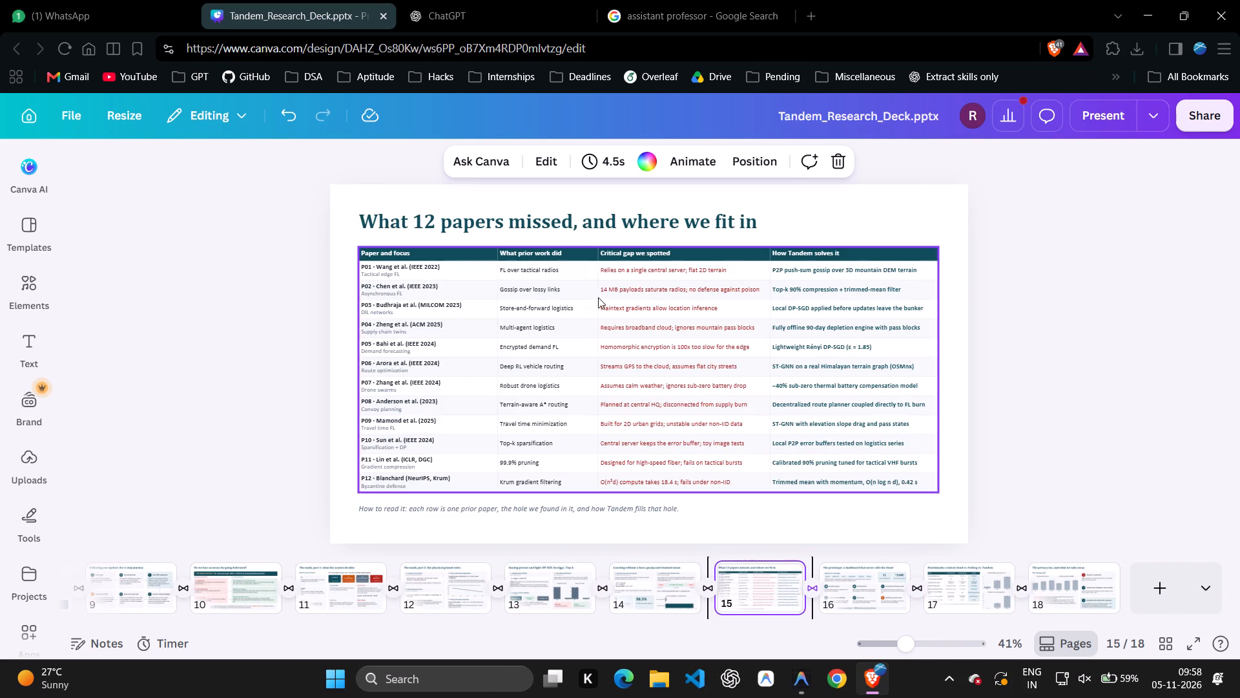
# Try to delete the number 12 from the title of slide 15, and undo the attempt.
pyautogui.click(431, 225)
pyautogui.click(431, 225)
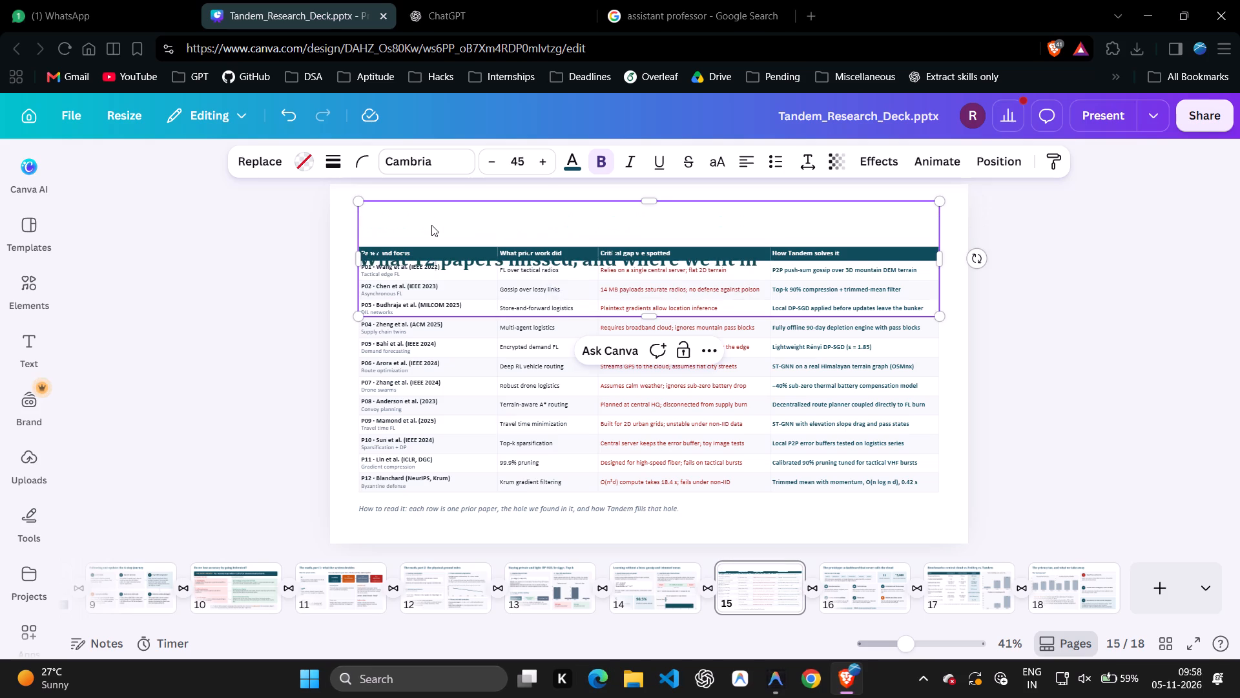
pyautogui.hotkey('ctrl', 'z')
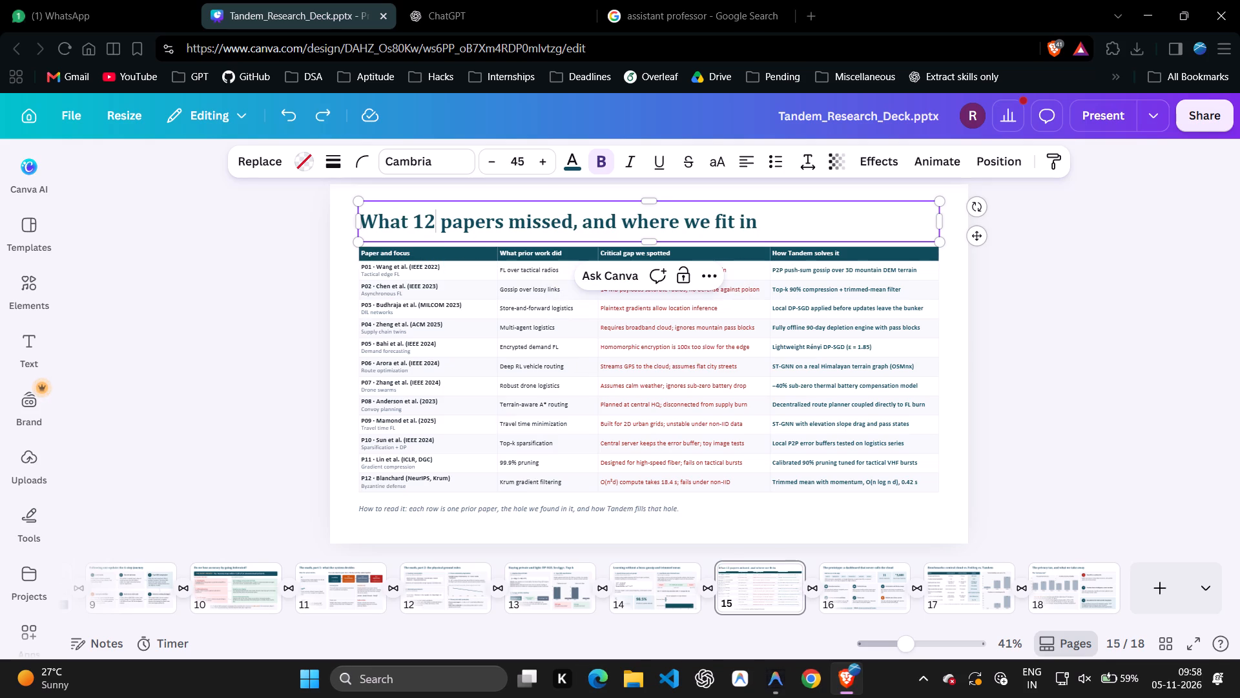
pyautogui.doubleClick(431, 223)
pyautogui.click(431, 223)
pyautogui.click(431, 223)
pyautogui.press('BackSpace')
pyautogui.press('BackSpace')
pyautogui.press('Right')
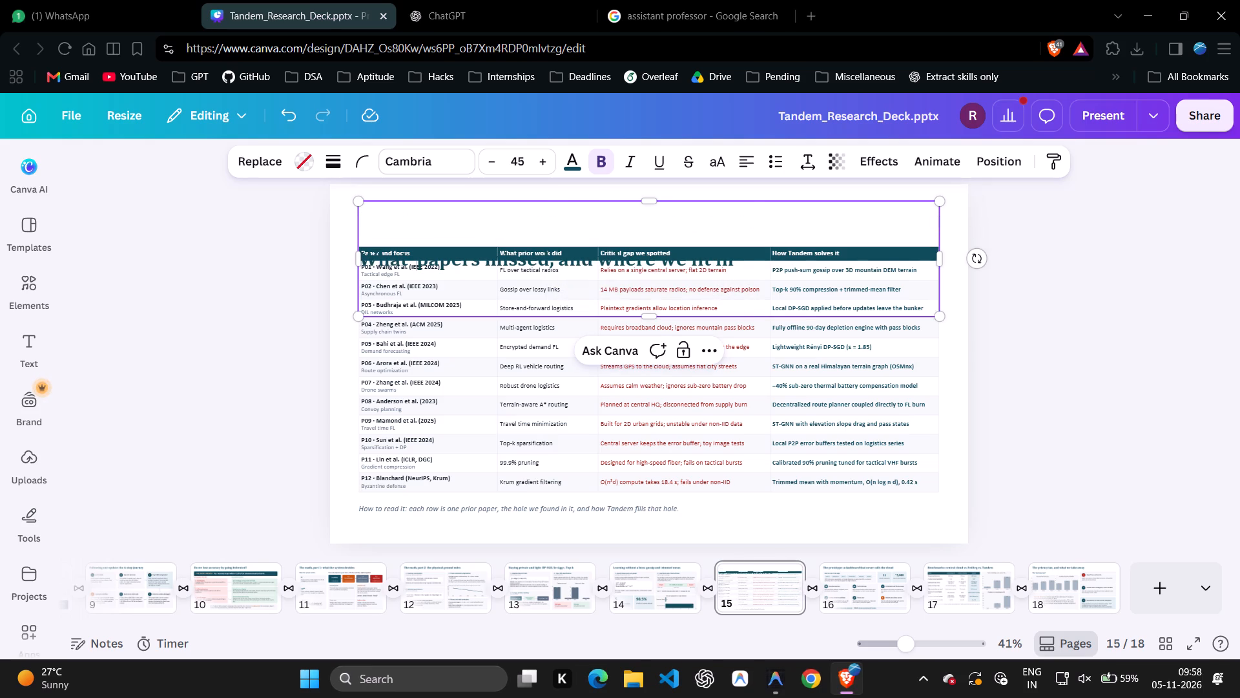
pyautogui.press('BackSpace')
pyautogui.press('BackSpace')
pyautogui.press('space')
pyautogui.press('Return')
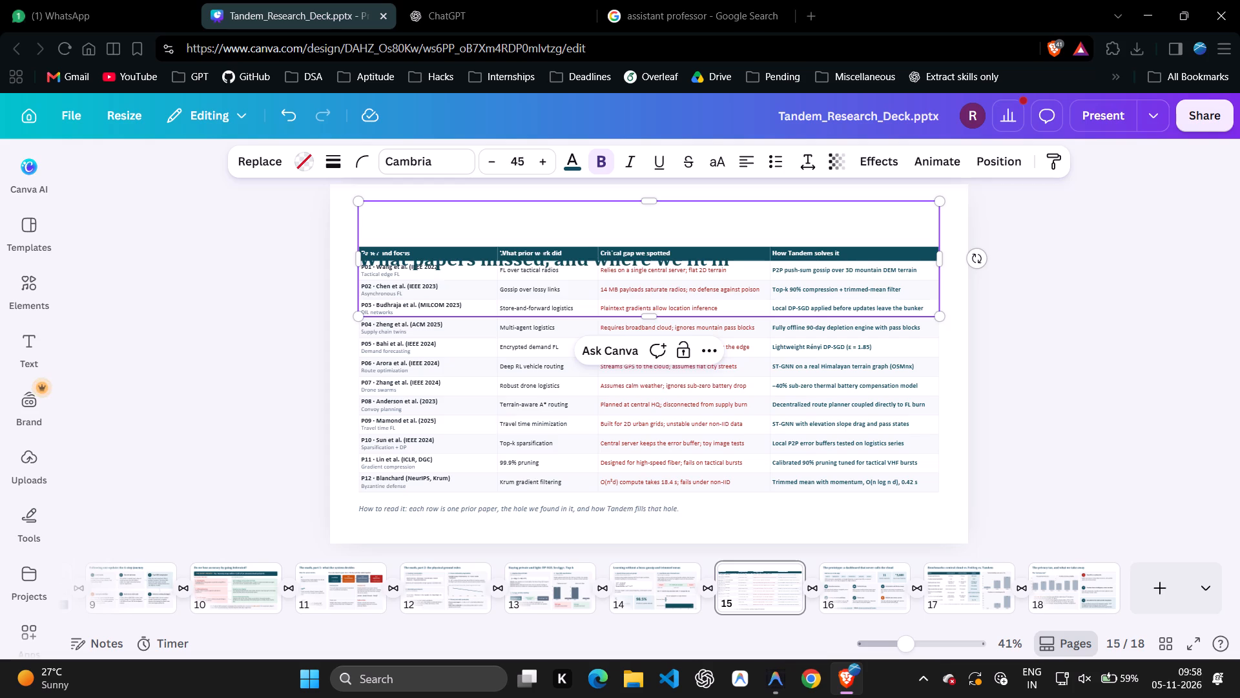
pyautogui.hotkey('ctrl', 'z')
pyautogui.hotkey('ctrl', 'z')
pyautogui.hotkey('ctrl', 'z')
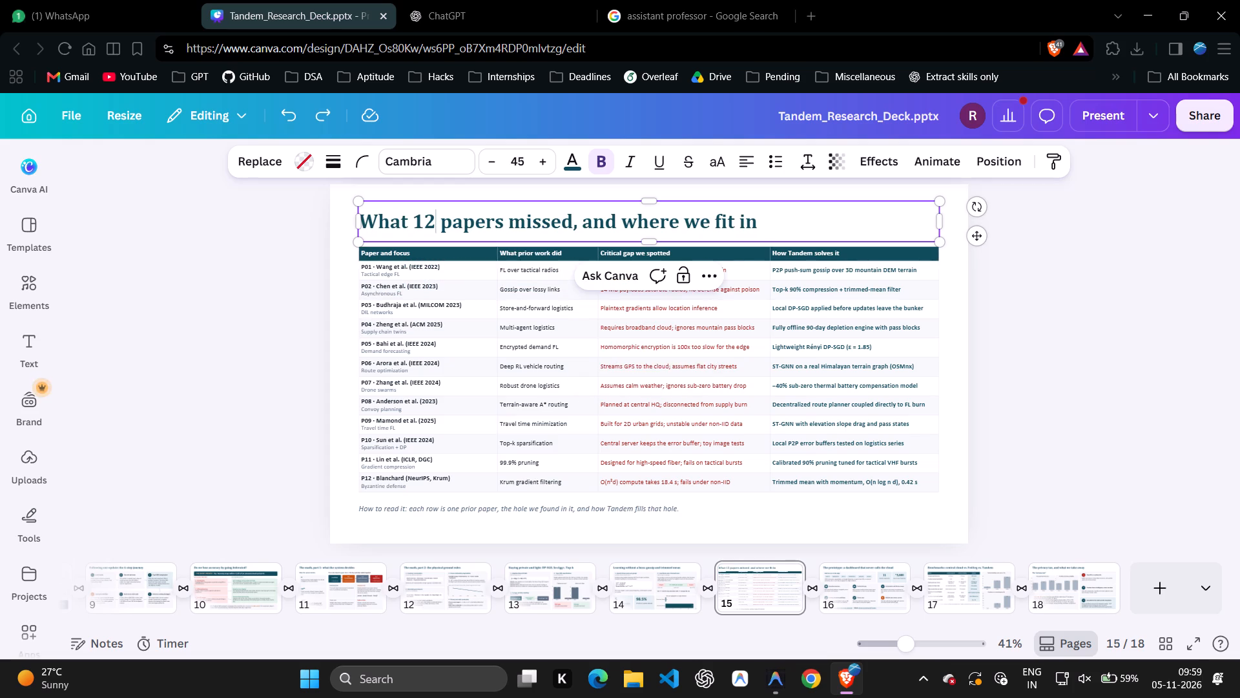
# Remove "12" from slide 15's title so it reads "What papers missed, and where we fit in".
pyautogui.press('BackSpace')
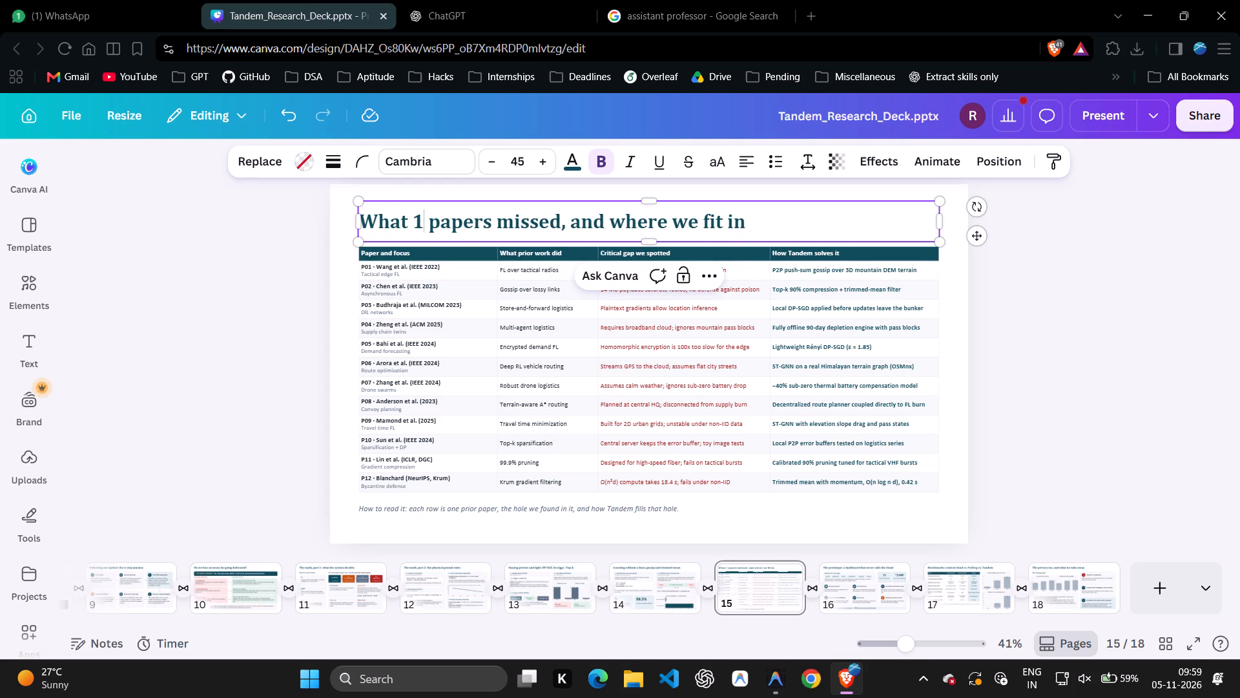
pyautogui.press('BackSpace')
pyautogui.press('Right')
pyautogui.press('BackSpace')
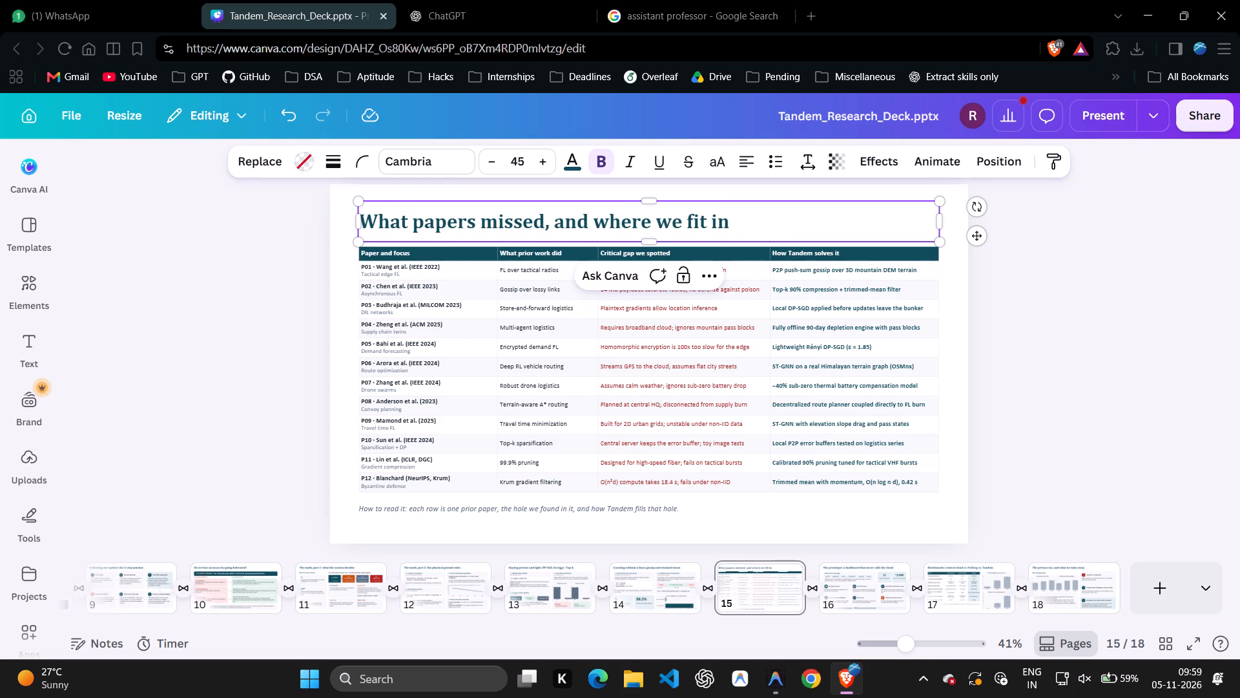
pyautogui.click(246, 213)
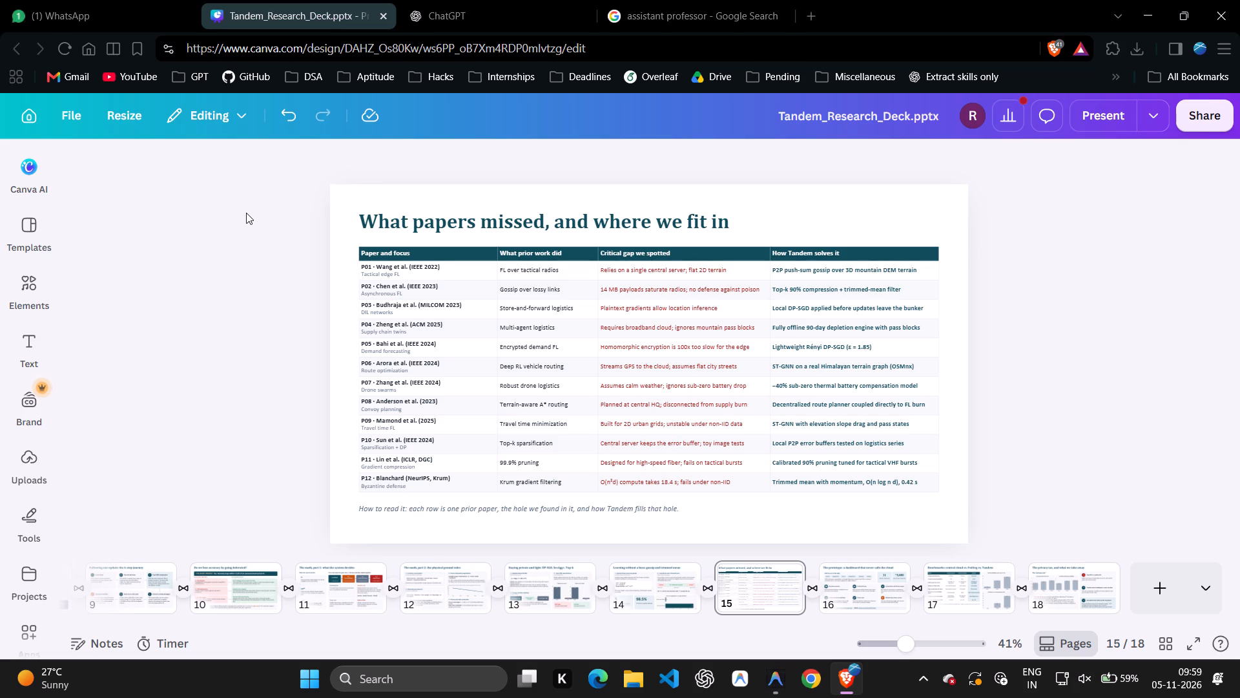
# Review the prototype, benchmarks and privacy tax slides, and return to the prototype on slide 16.
pyautogui.press('Right')
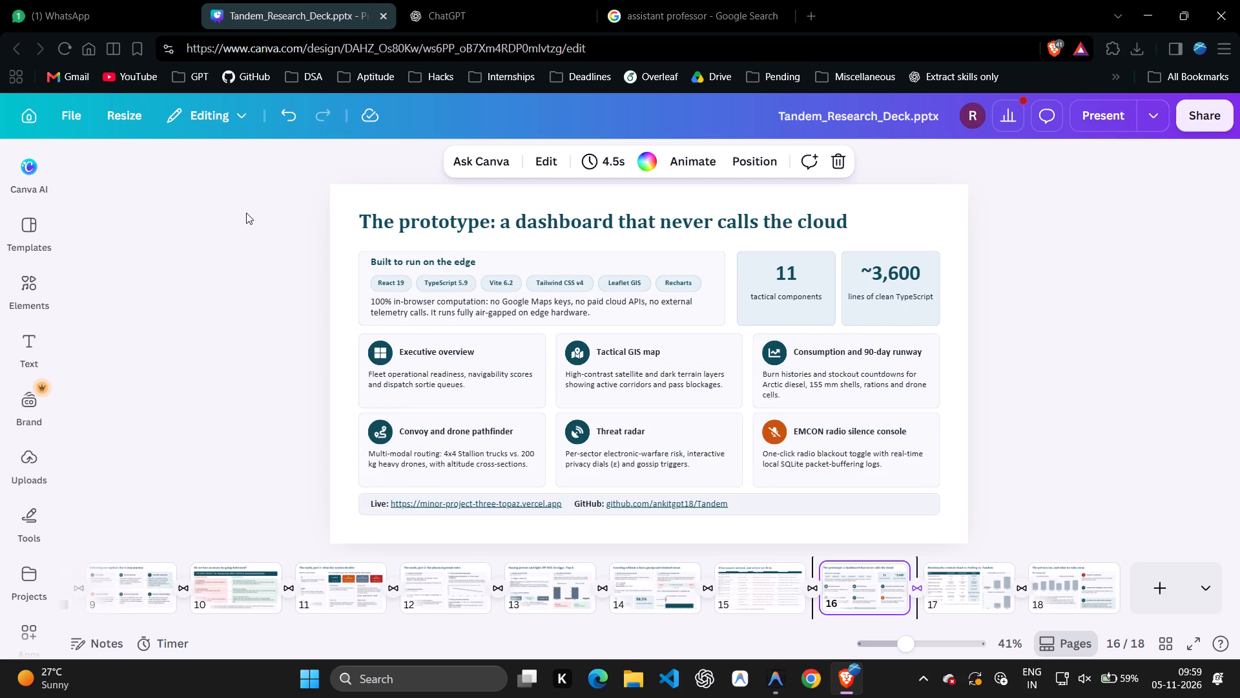
pyautogui.press('Right')
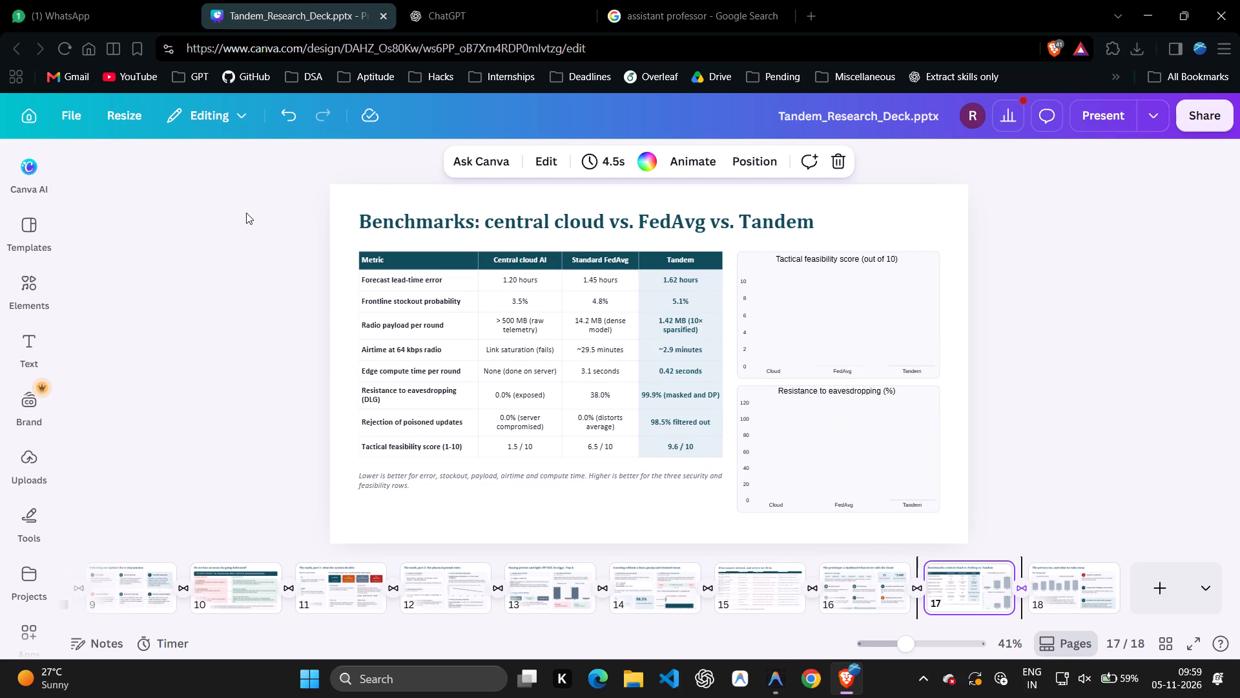
pyautogui.press('Right')
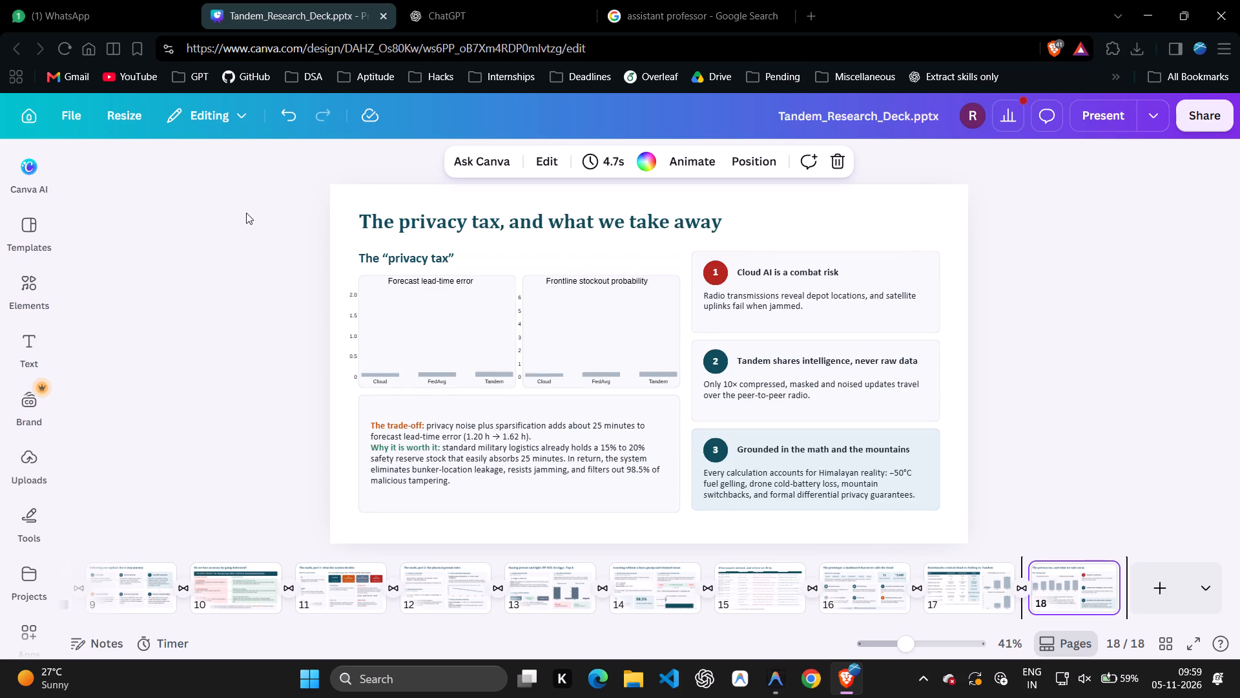
pyautogui.press('Right')
pyautogui.press('Right')
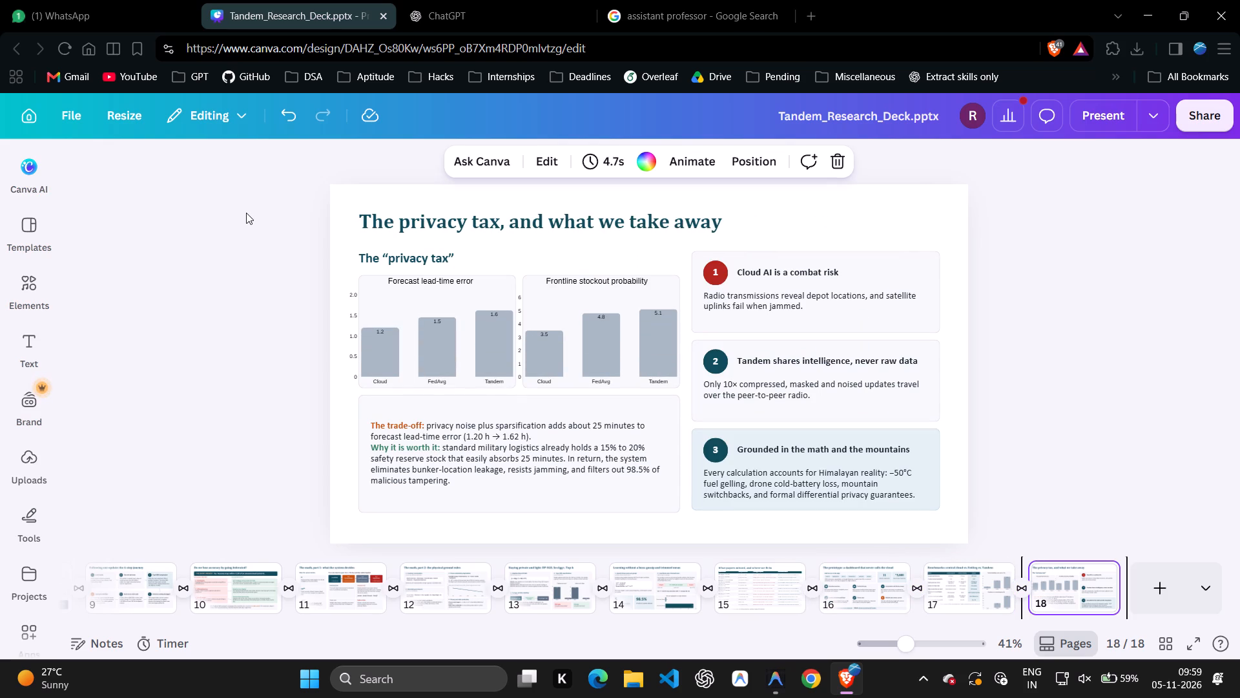
pyautogui.press('Left')
pyautogui.press('Left')
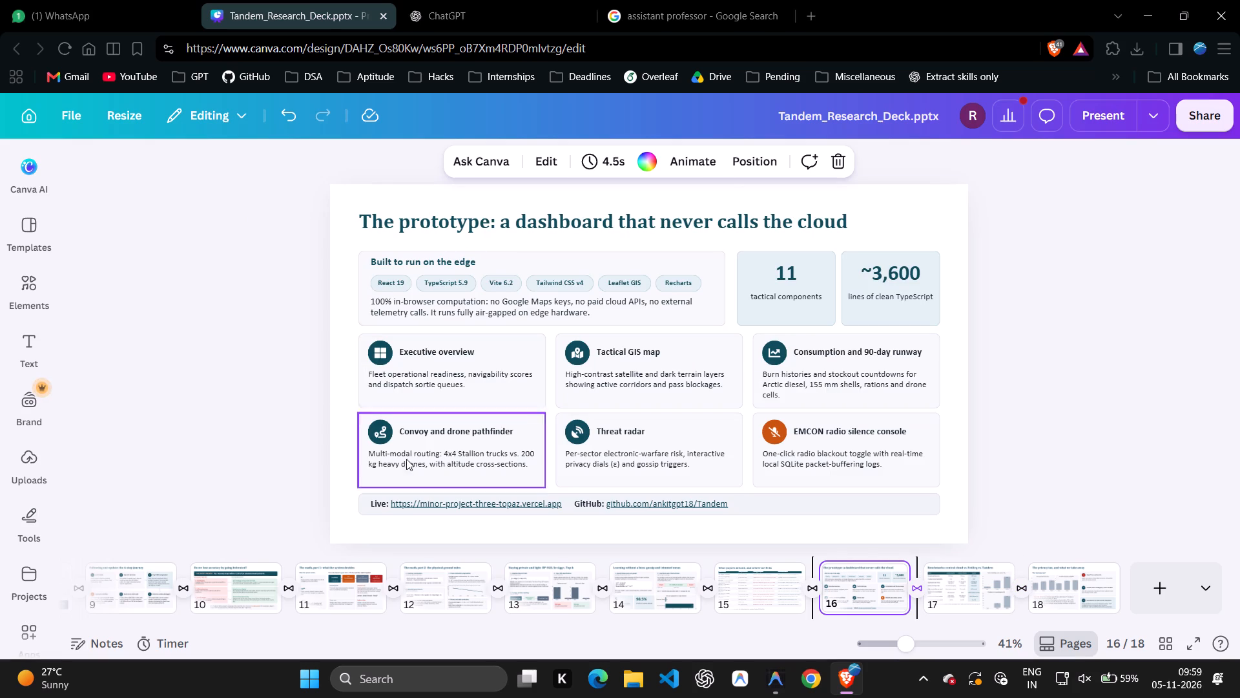
# Open the live prototype website from the "Live" link on slide 16.
pyautogui.click(455, 502)
pyautogui.doubleClick(455, 502)
pyautogui.click(455, 502)
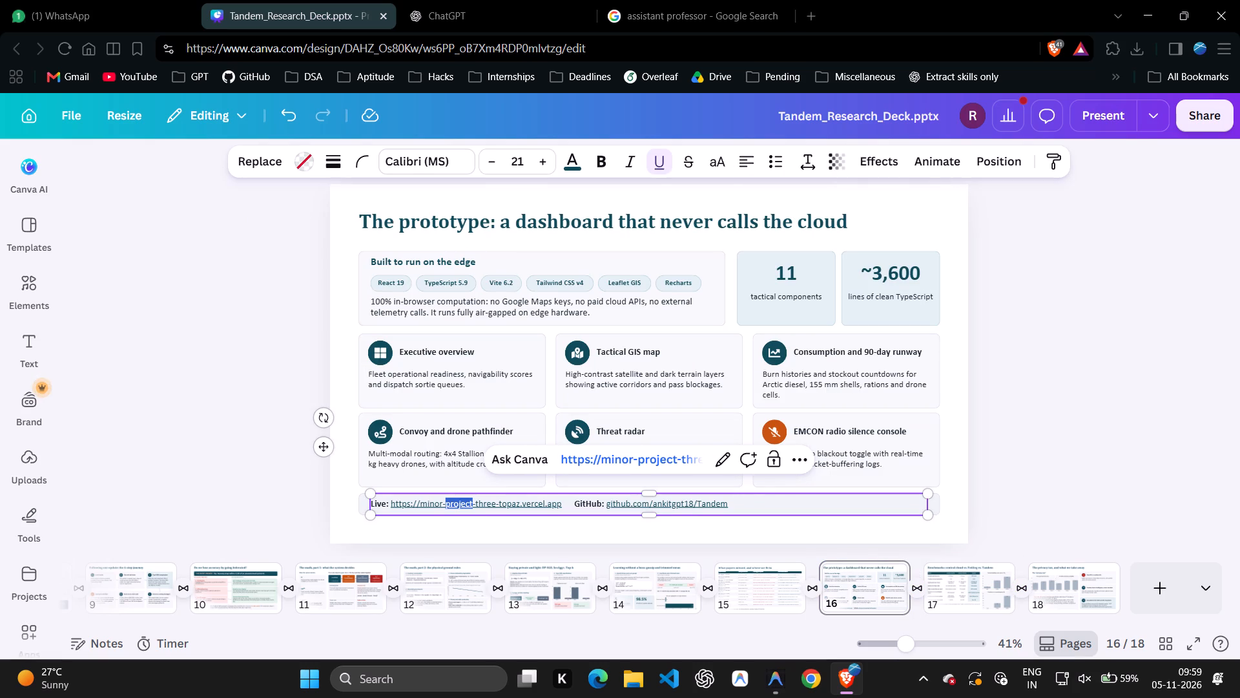
pyautogui.click(605, 456)
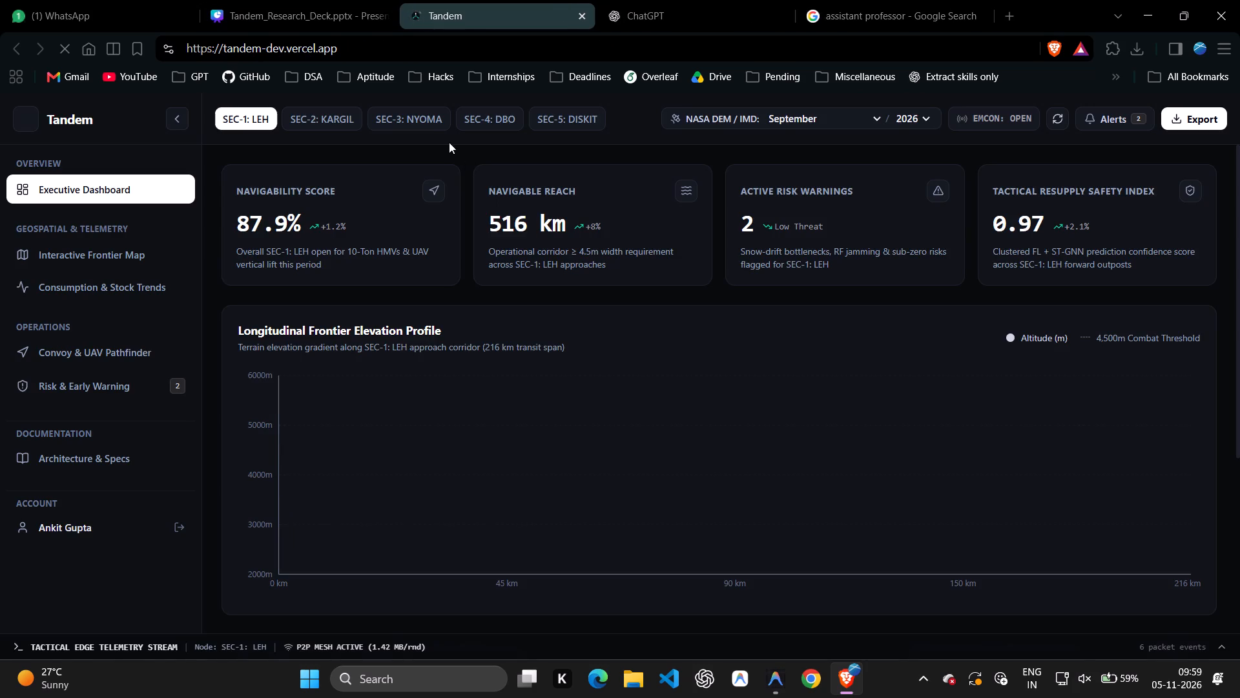
# Examine the live site's Executive Dashboard and Convoy & UAV Pathfinder pages, and return to the deck with nothing selected.
pyautogui.hscroll(1, 448, 312)
pyautogui.scroll(-6, 448, 312)
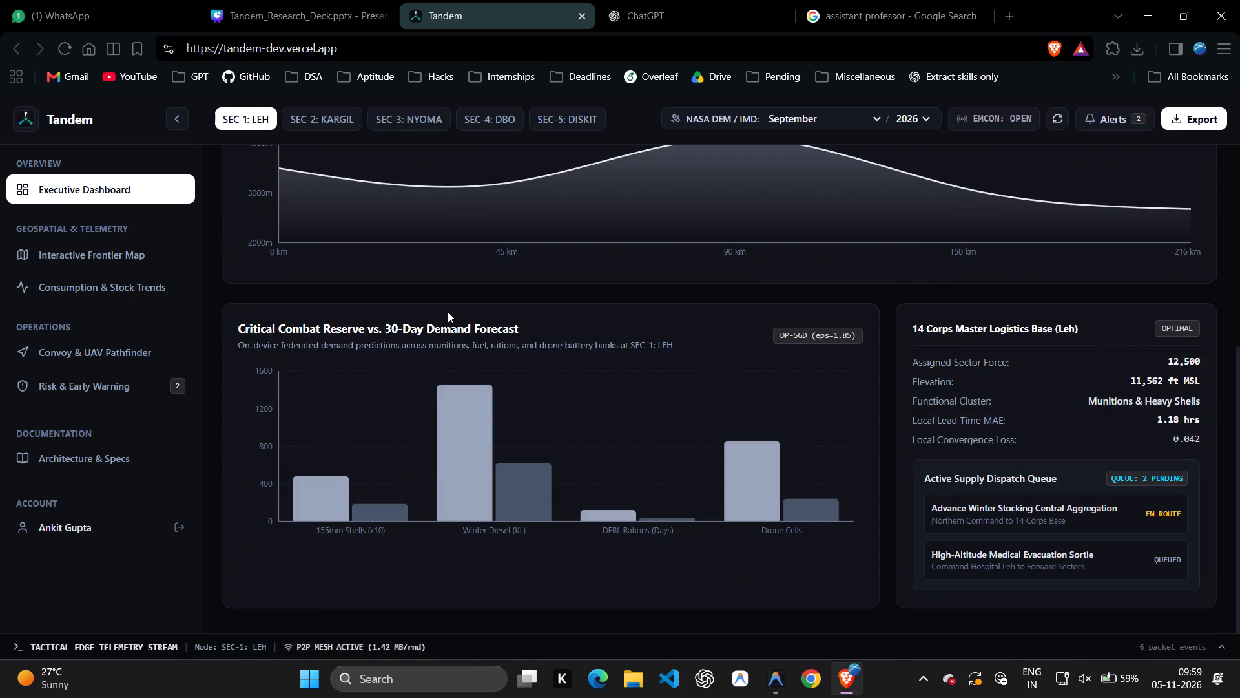
pyautogui.scroll(4, 448, 312)
pyautogui.scroll(-4, 448, 312)
pyautogui.scroll(5, 448, 312)
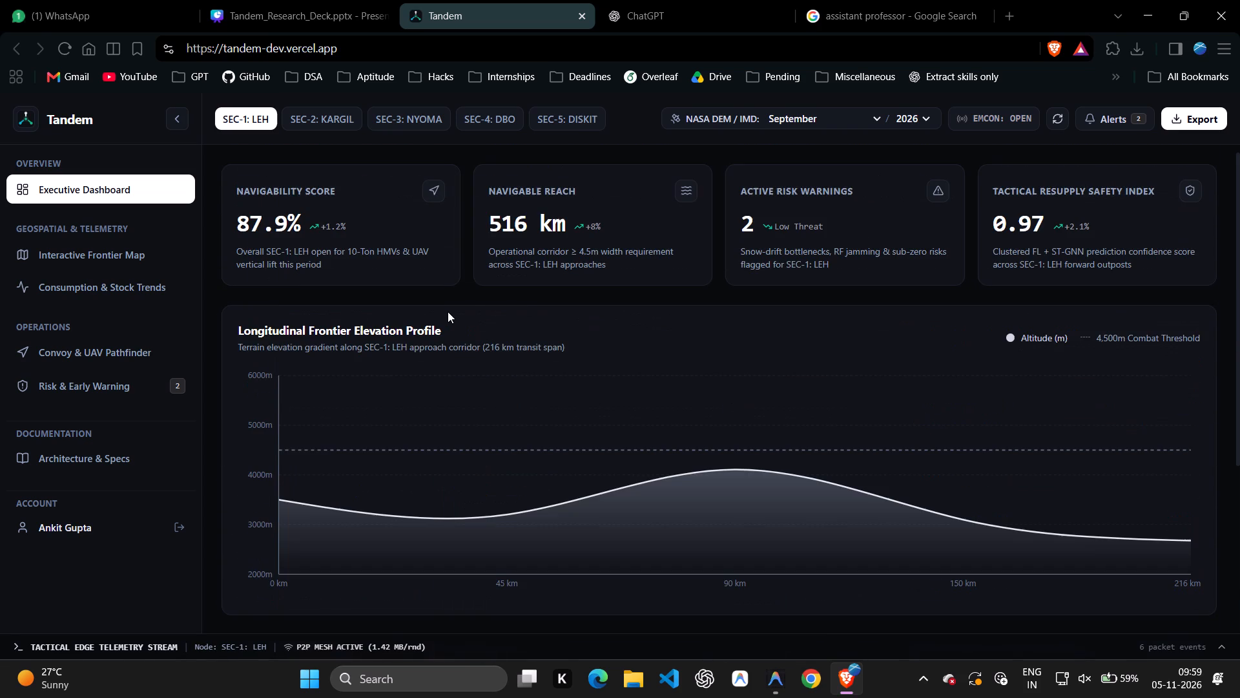
pyautogui.click(143, 226)
pyautogui.click(137, 242)
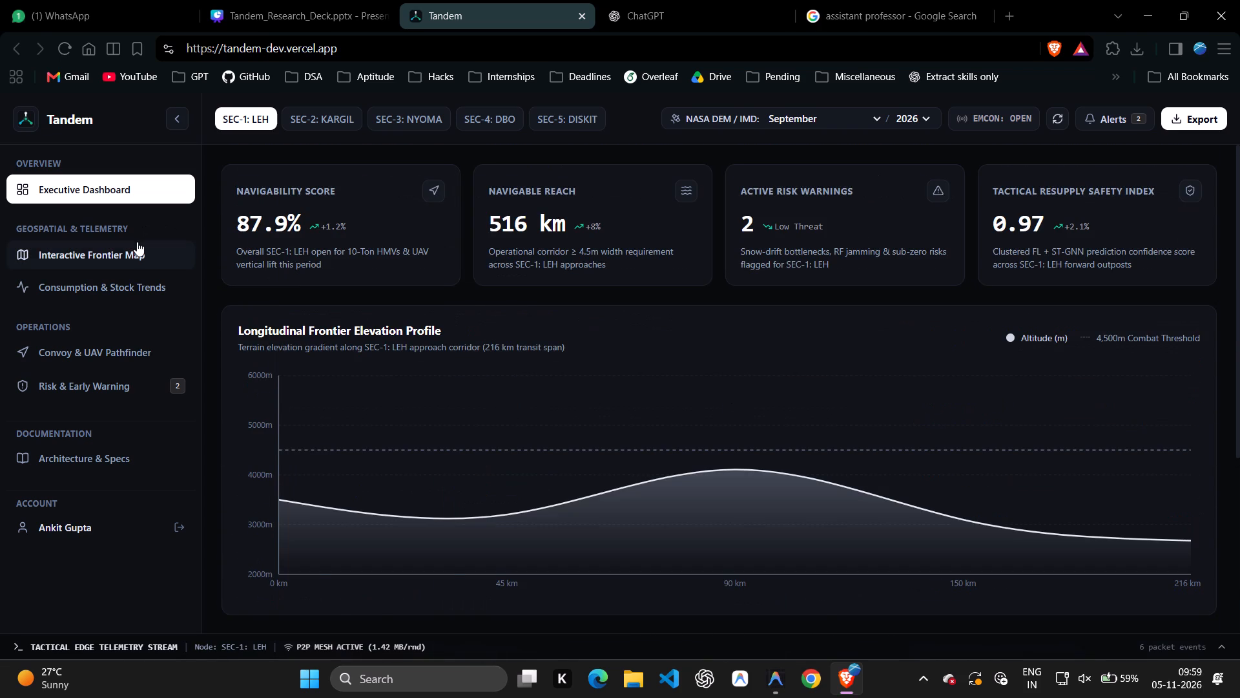
pyautogui.click(125, 344)
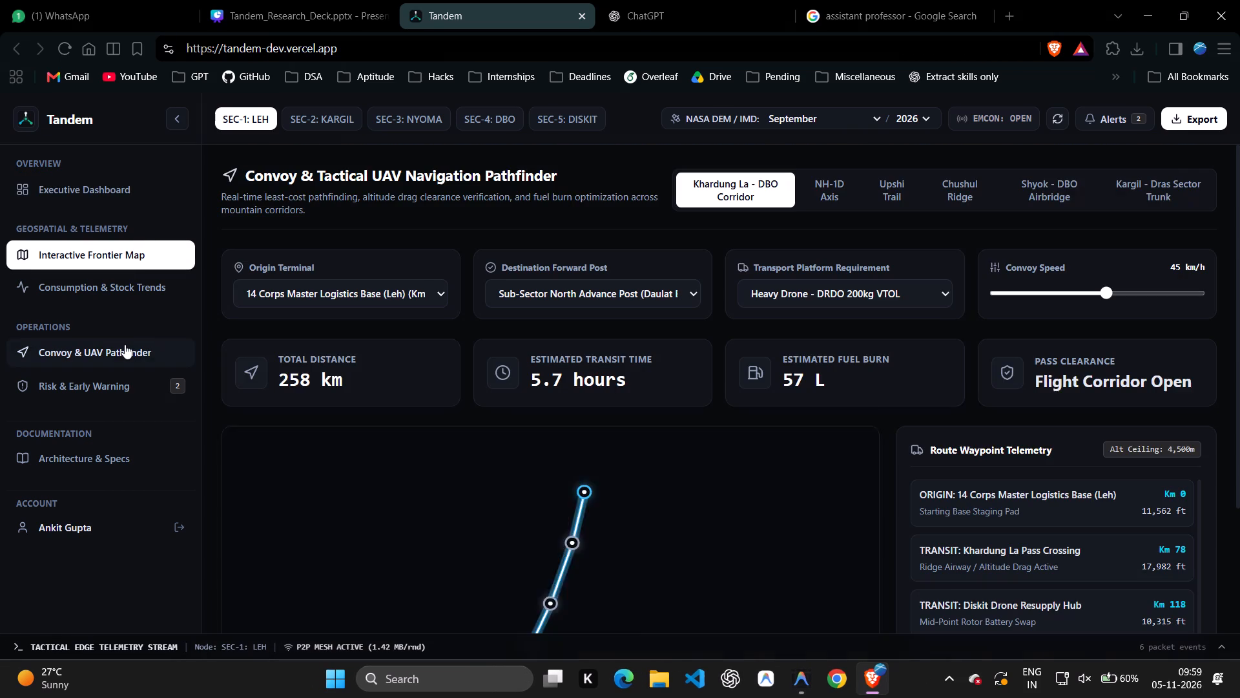
pyautogui.scroll(4, 483, 346)
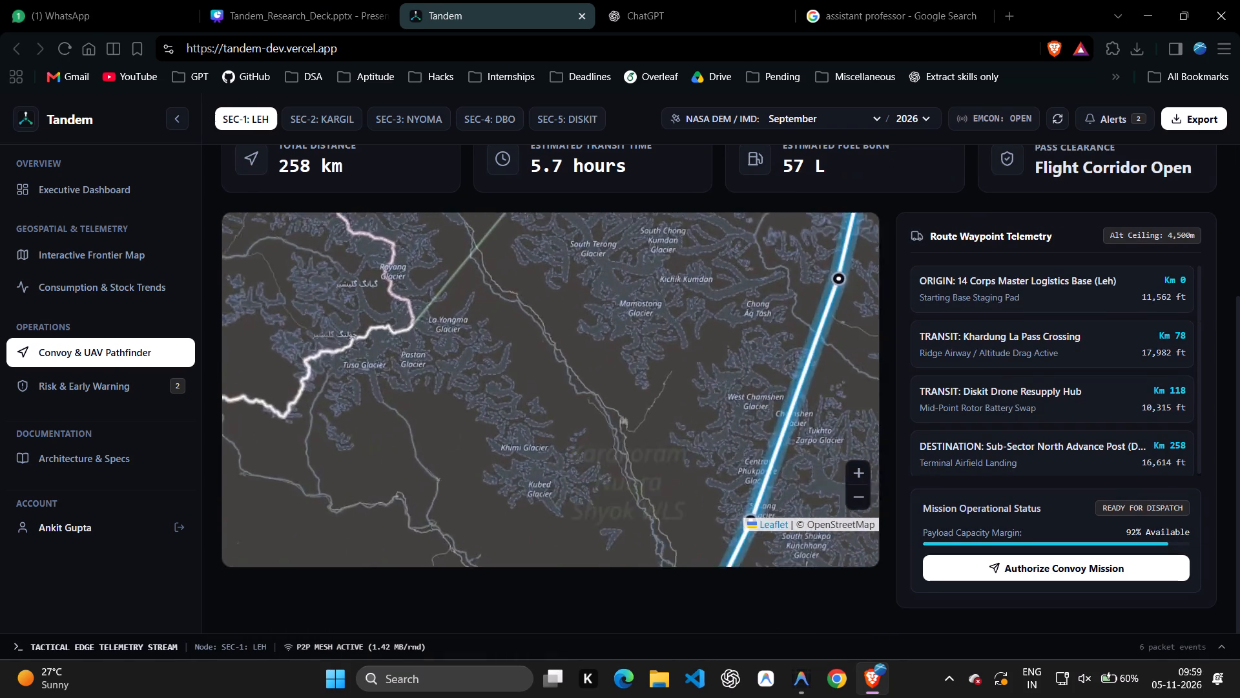
pyautogui.scroll(7, 928, 356)
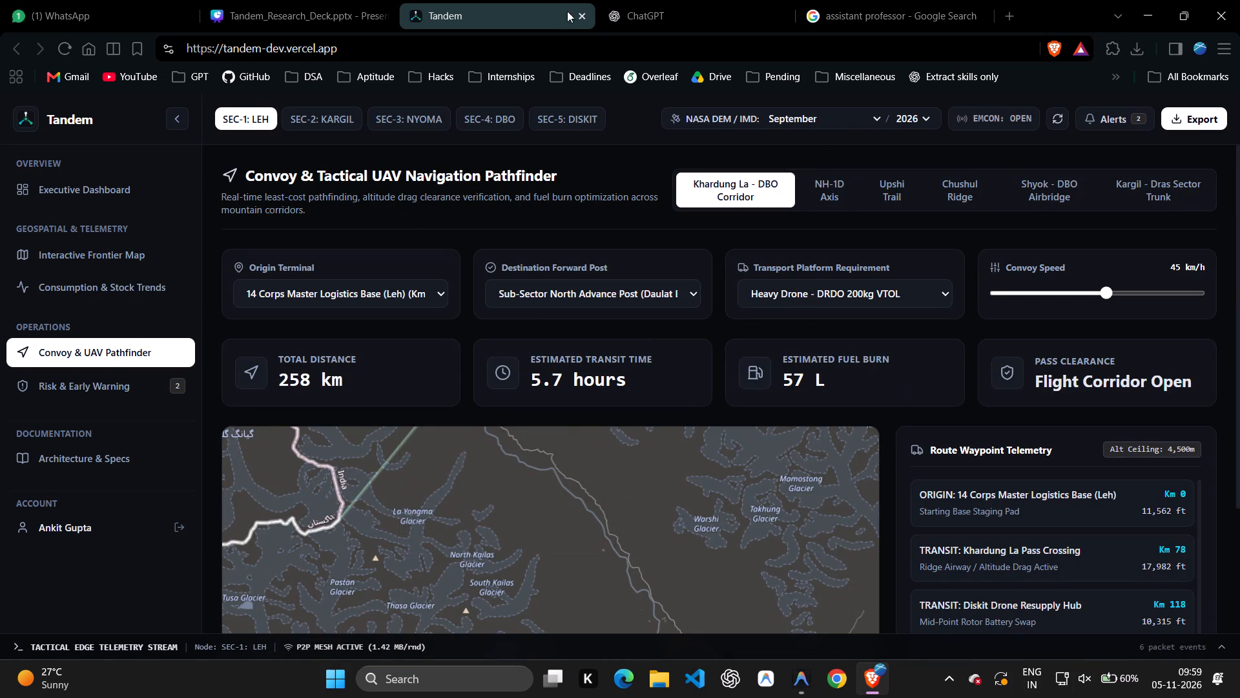
pyautogui.click(586, 12)
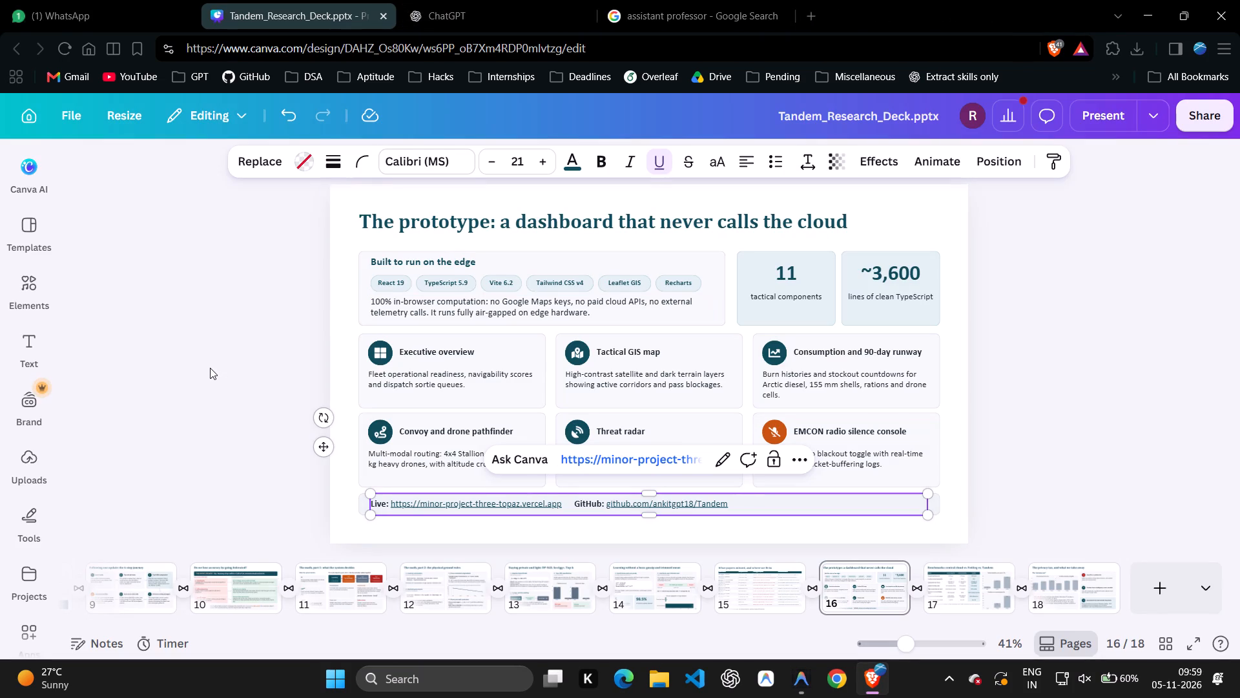
pyautogui.click(210, 368)
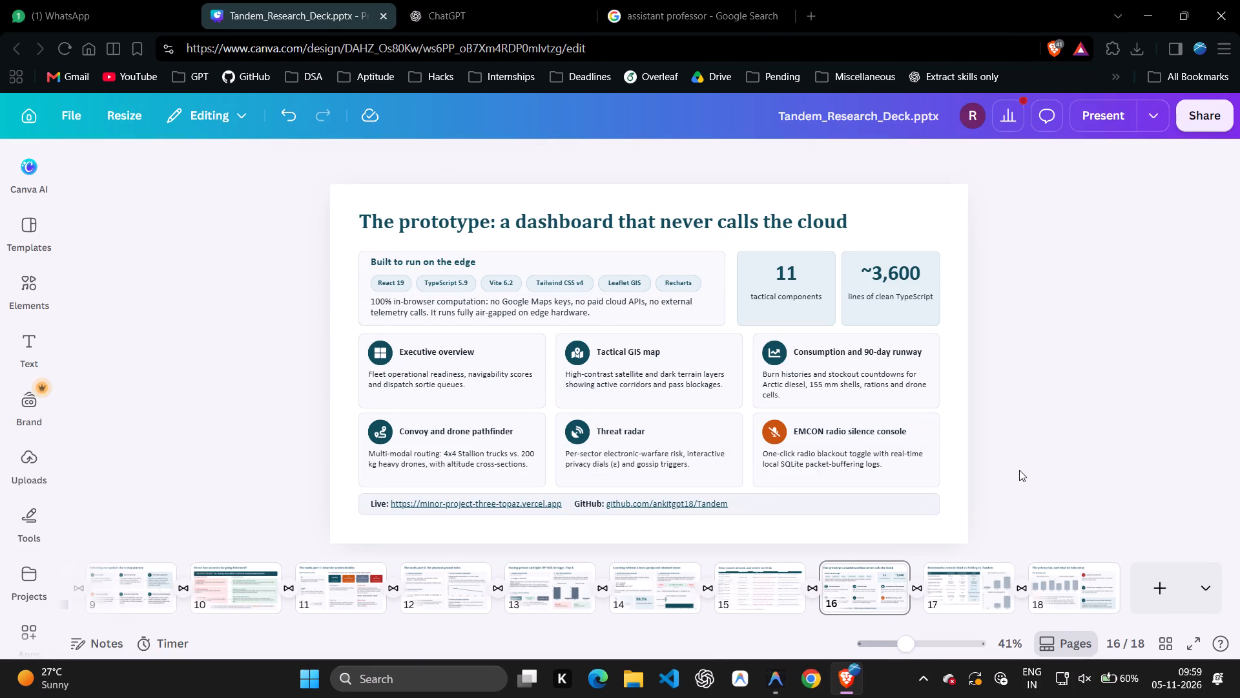
# Advance through the deck to the closing privacy tax slide, slide 18.
pyautogui.press('Right')
pyautogui.press('Right')
pyautogui.press('Right')
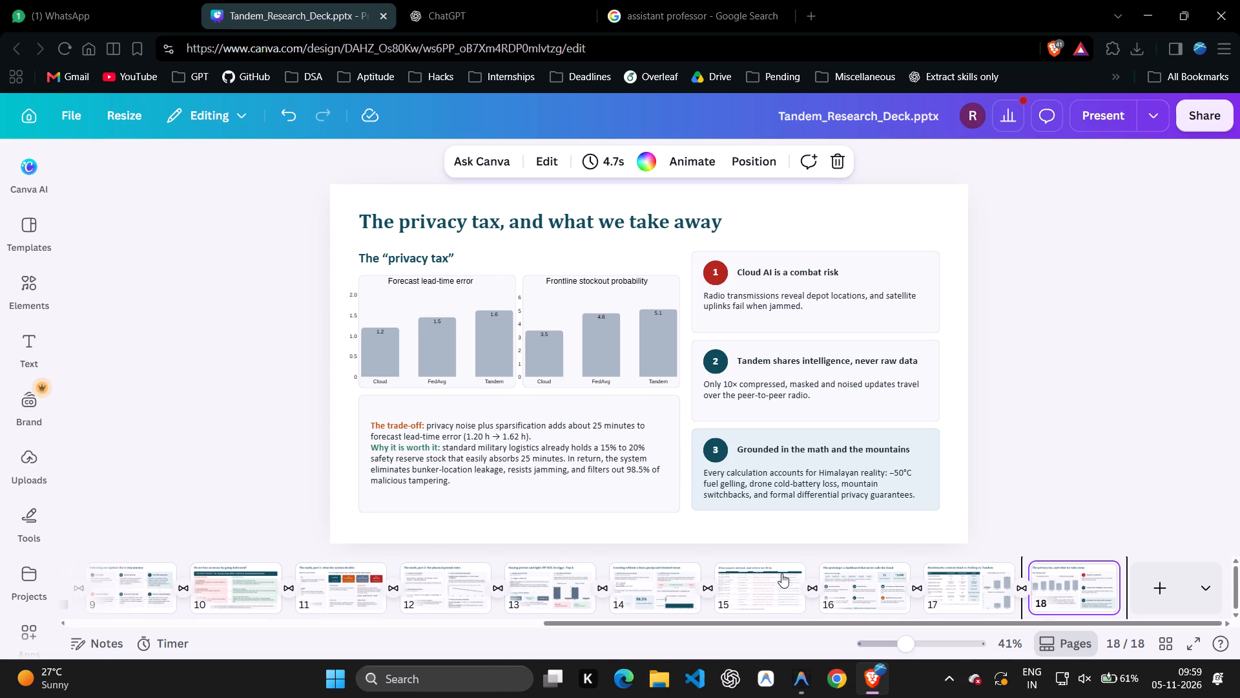
# Check the research presentation conversation in Antigravity IDE, and return to the deck in Brave.
pyautogui.click(790, 688)
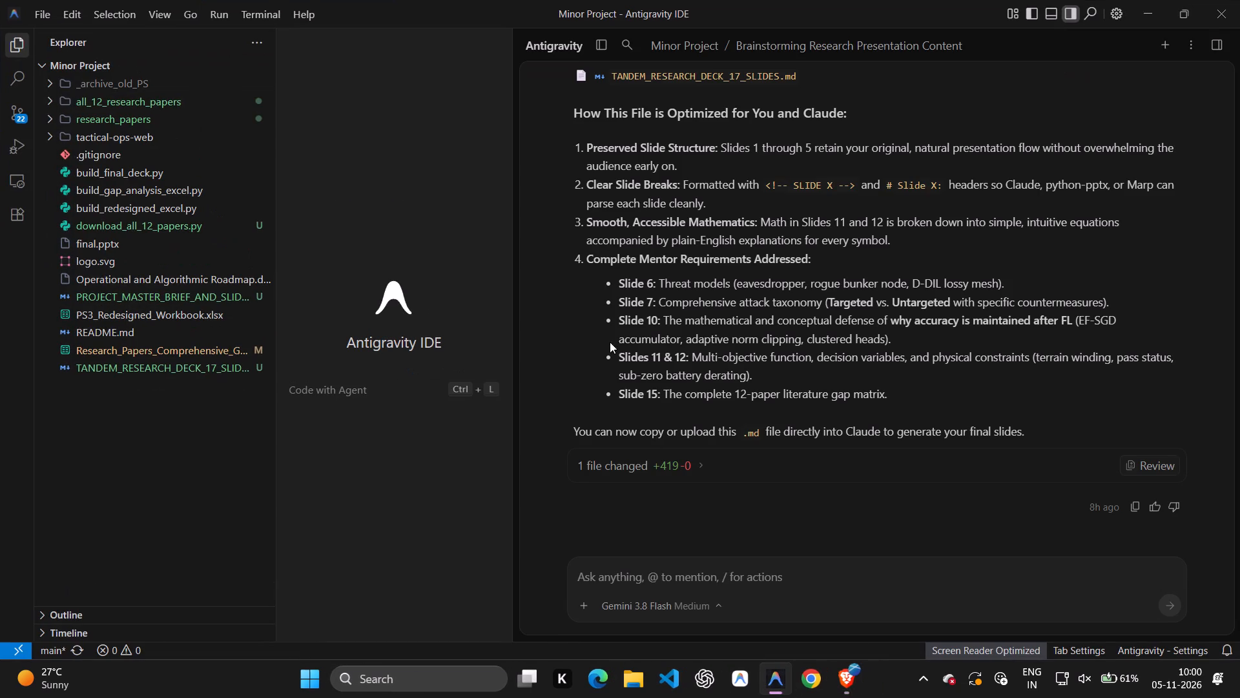
pyautogui.scroll(-1, 701, 466)
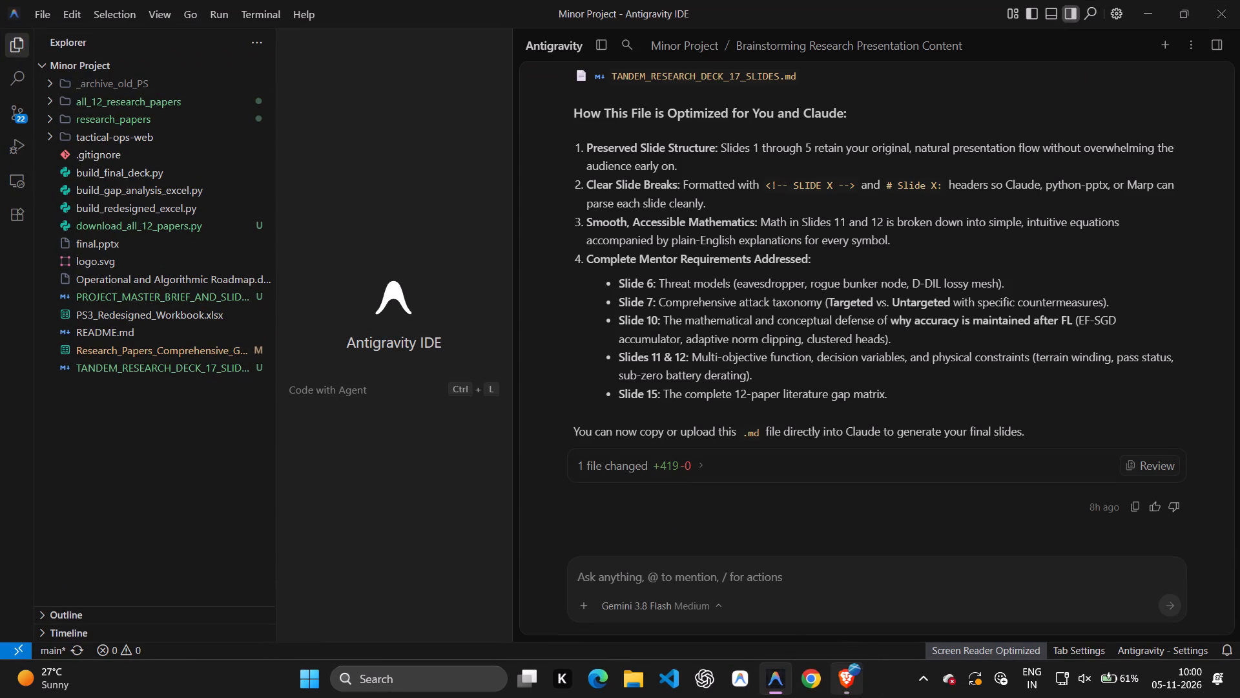
pyautogui.click(860, 697)
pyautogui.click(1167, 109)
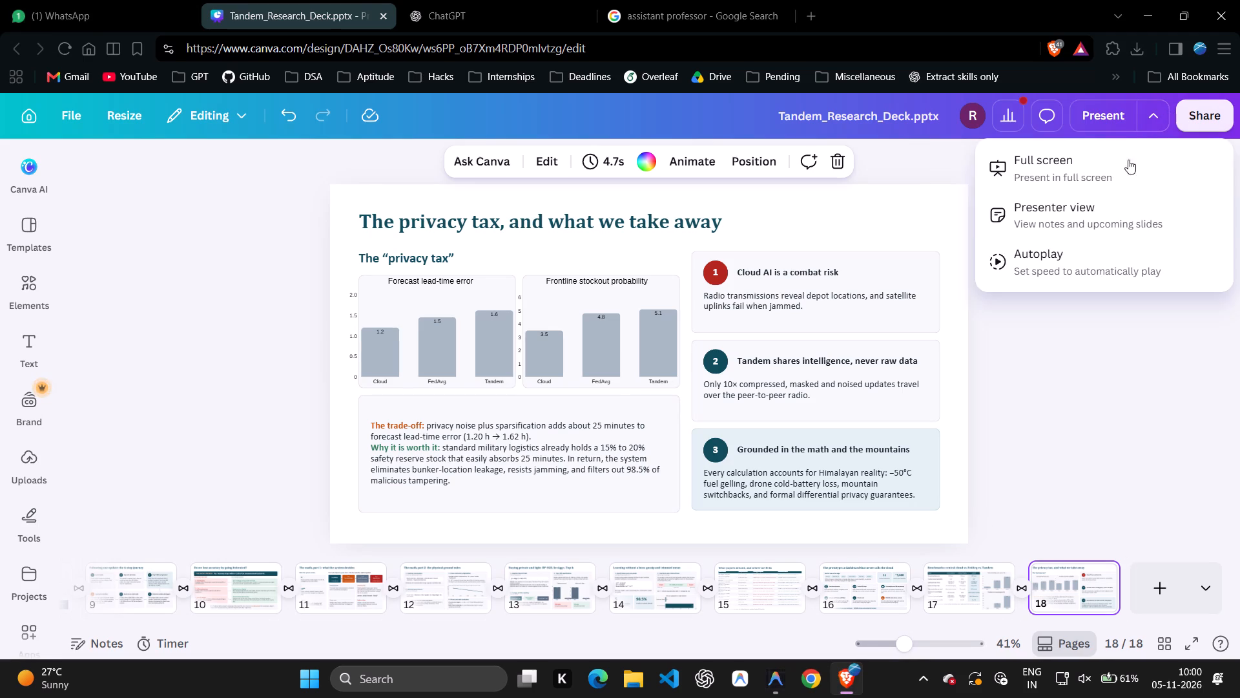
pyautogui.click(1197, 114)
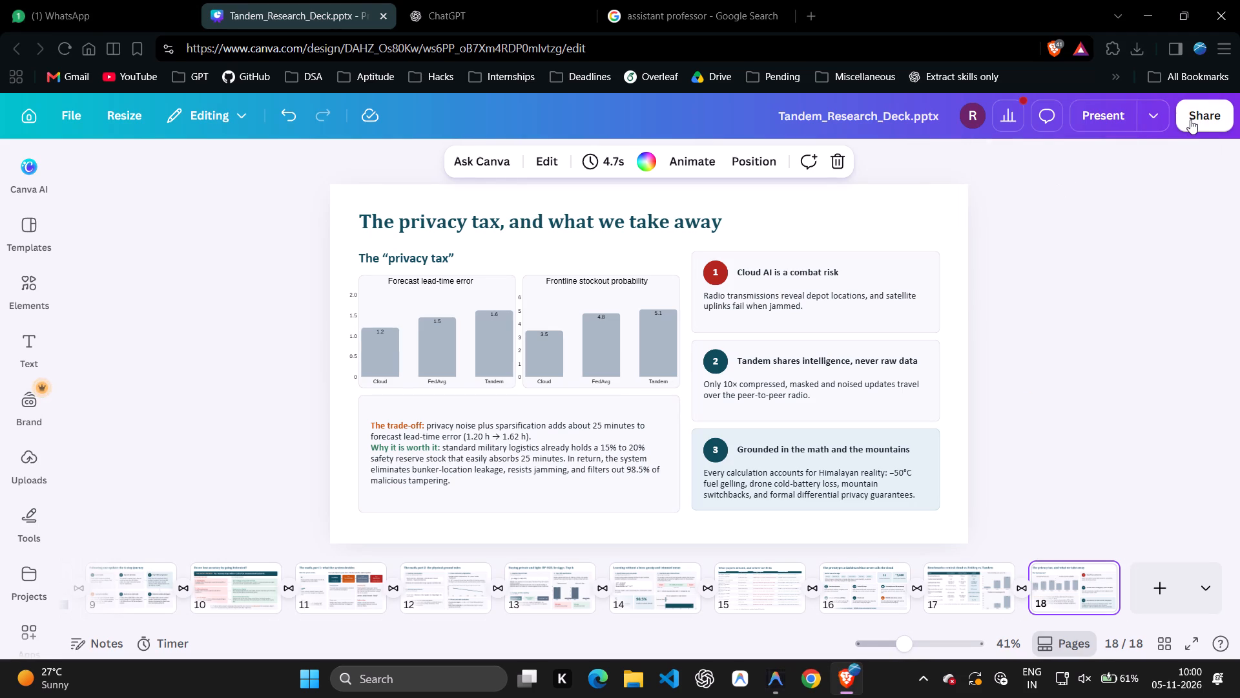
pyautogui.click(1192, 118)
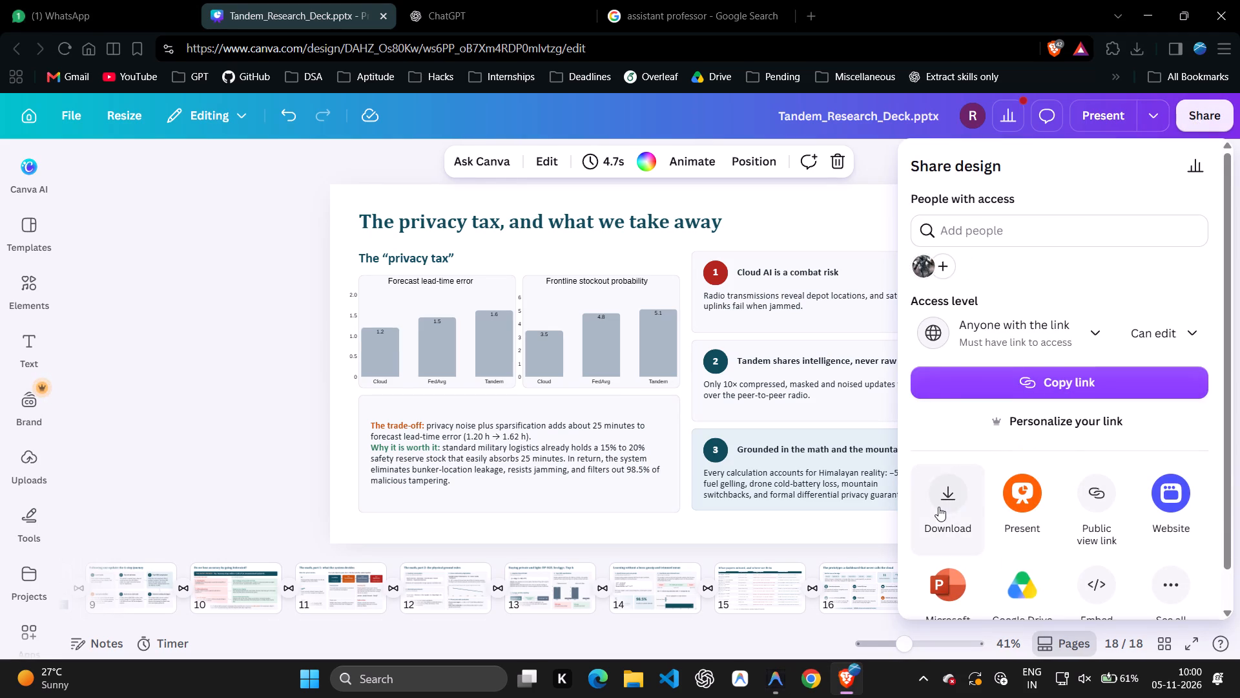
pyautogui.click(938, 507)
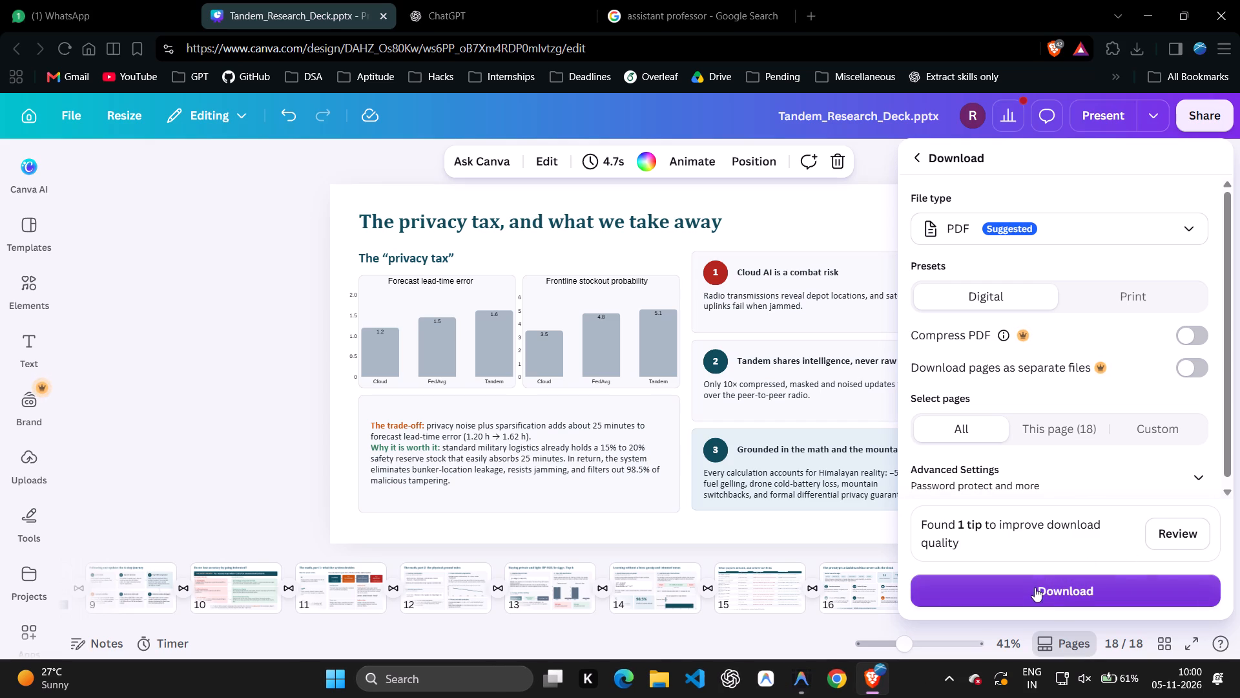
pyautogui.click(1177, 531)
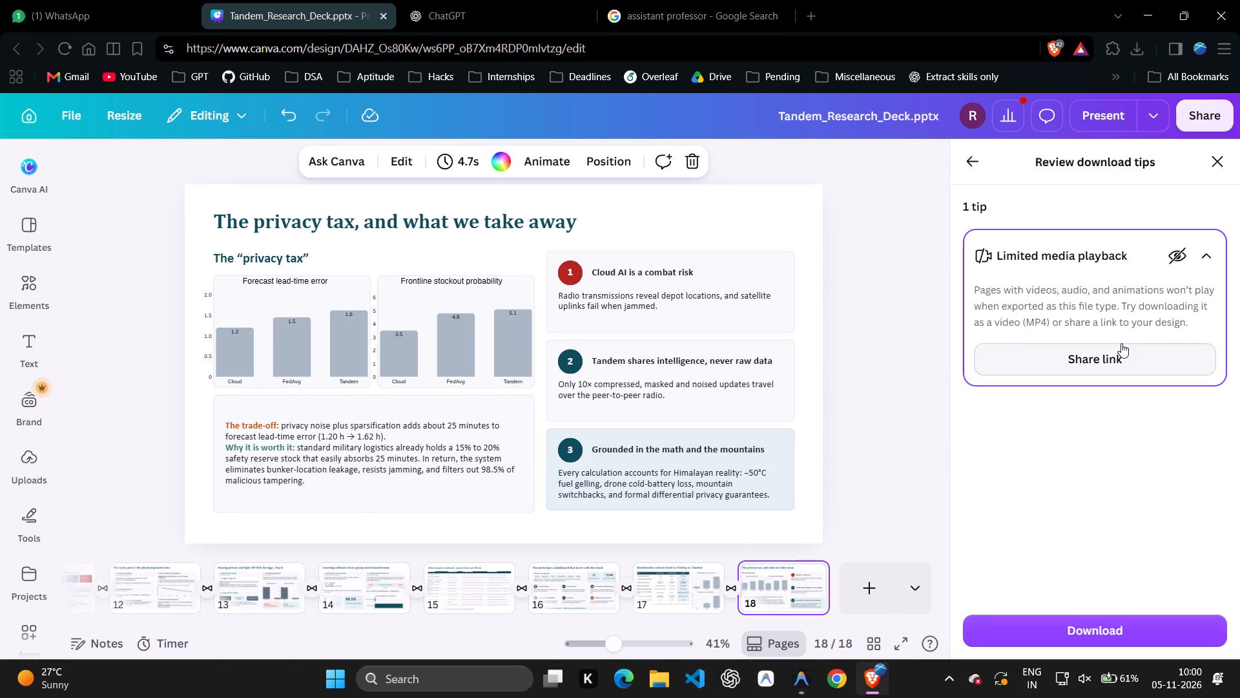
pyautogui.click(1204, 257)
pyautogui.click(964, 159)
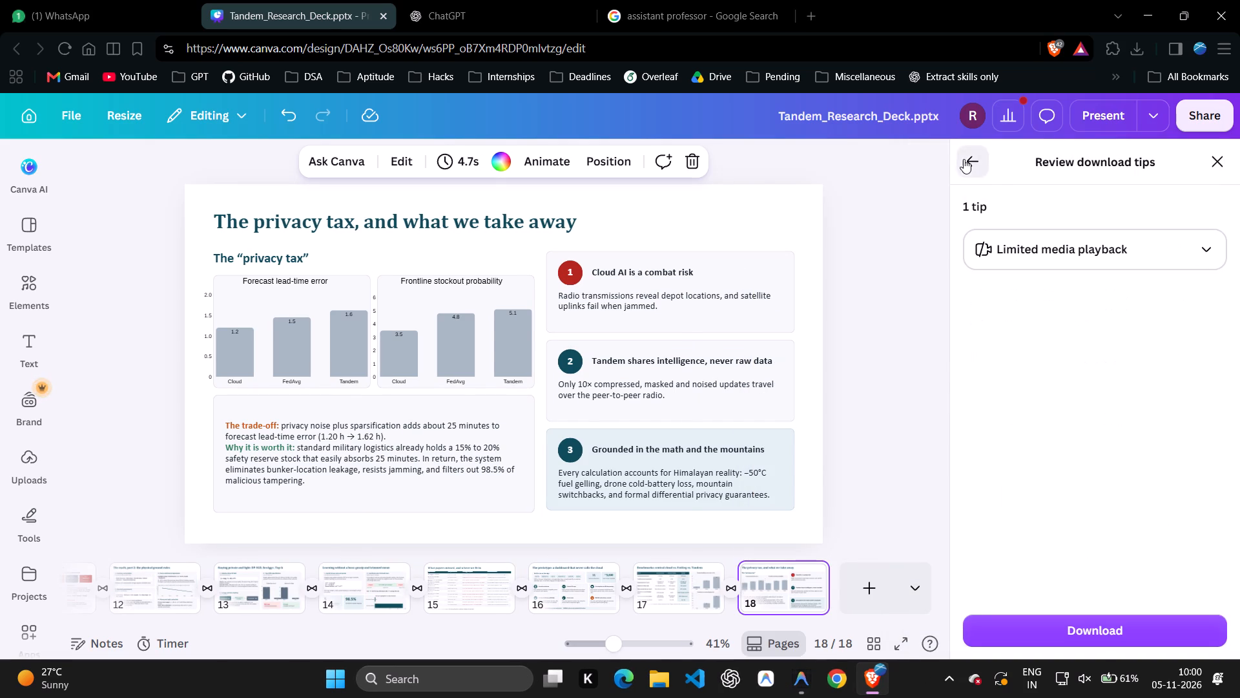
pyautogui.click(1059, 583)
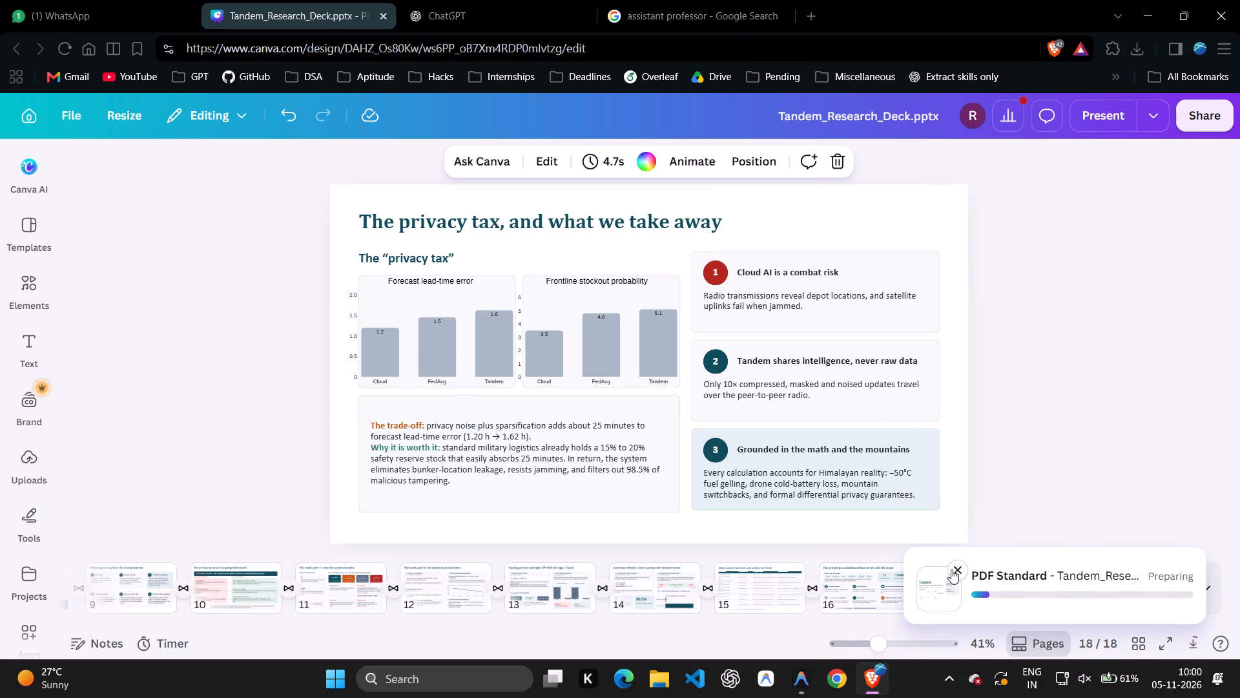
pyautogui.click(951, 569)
pyautogui.click(1222, 113)
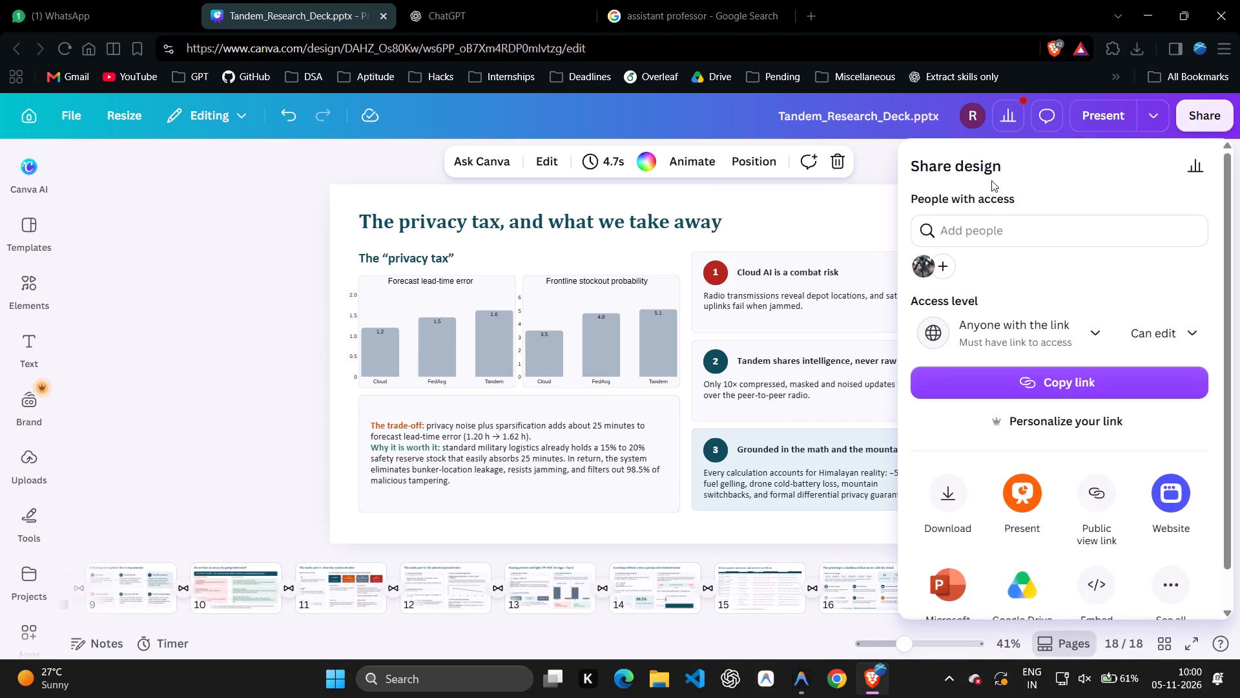
pyautogui.click(945, 503)
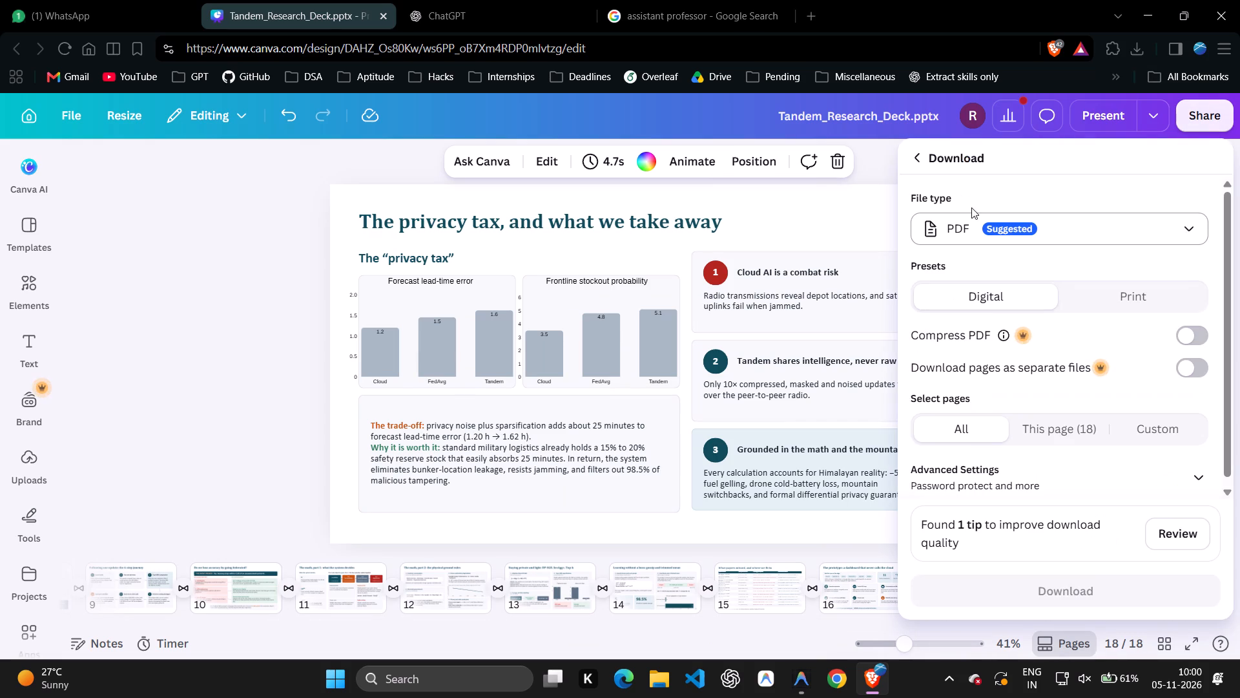
pyautogui.click(971, 224)
pyautogui.click(993, 310)
pyautogui.click(1026, 449)
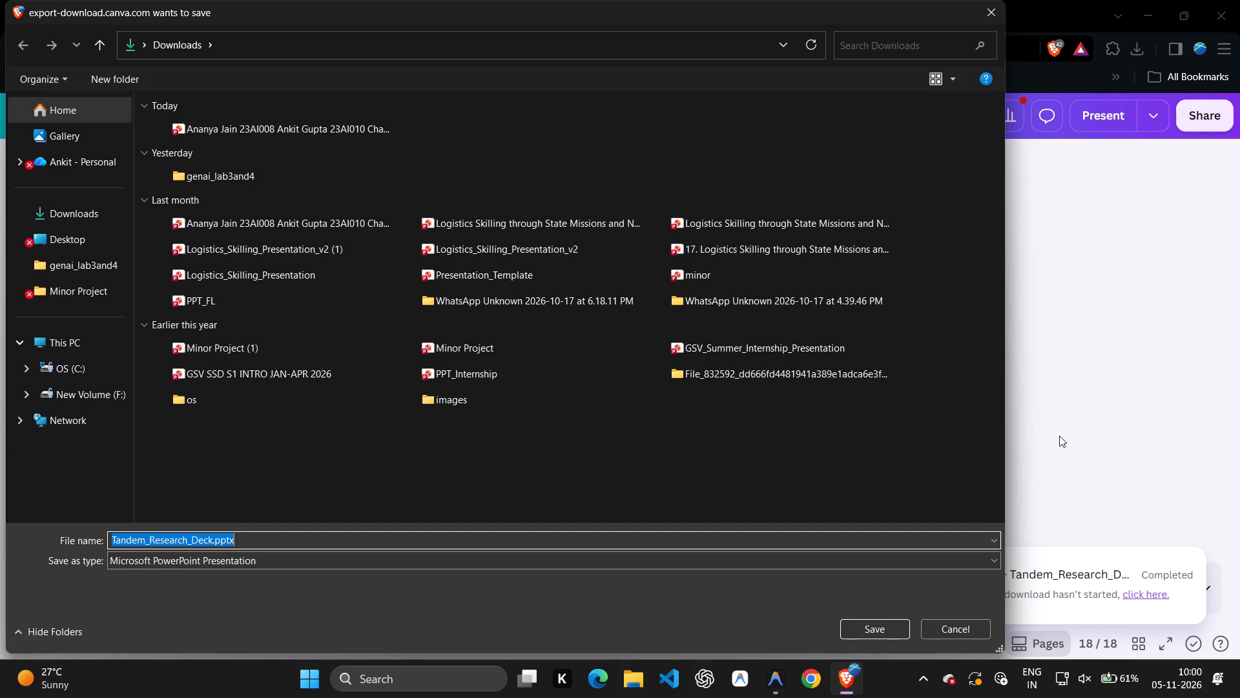
pyautogui.click(112, 216)
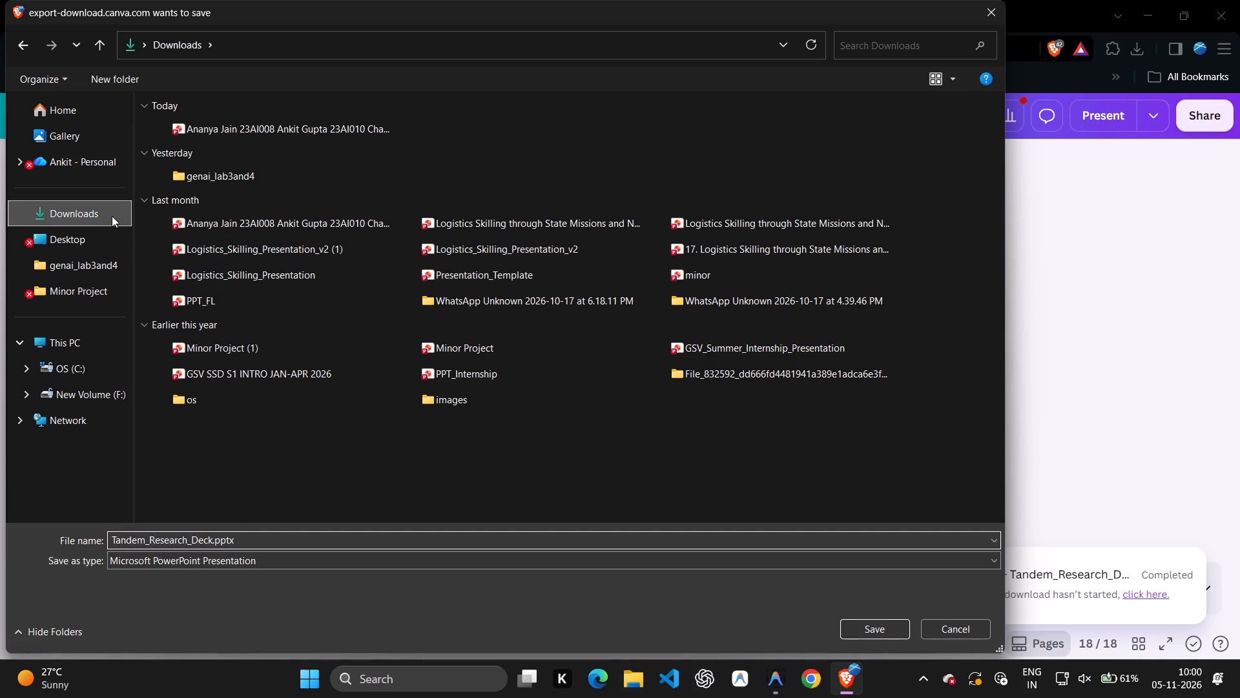